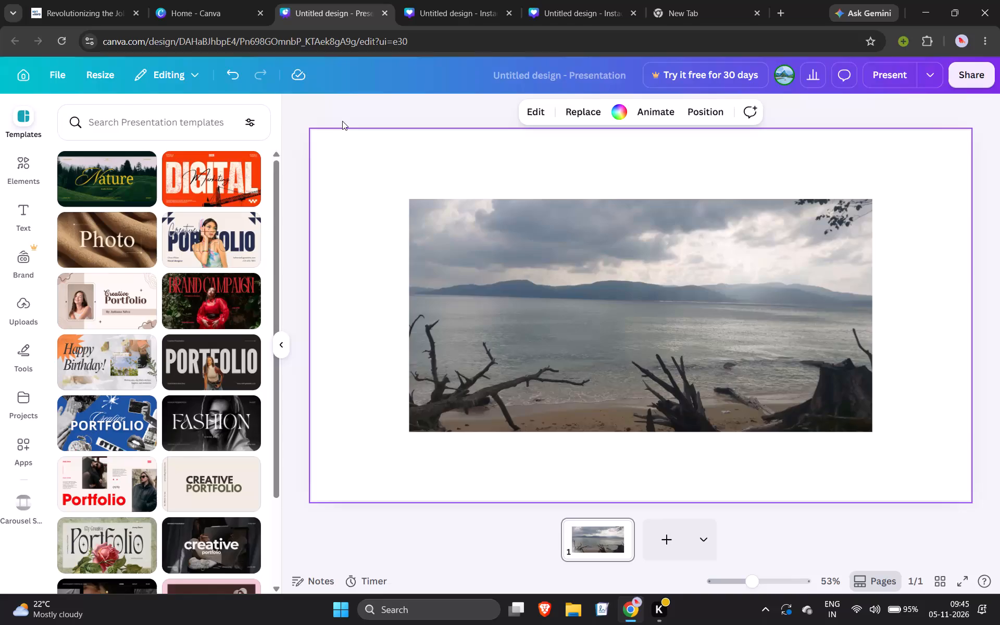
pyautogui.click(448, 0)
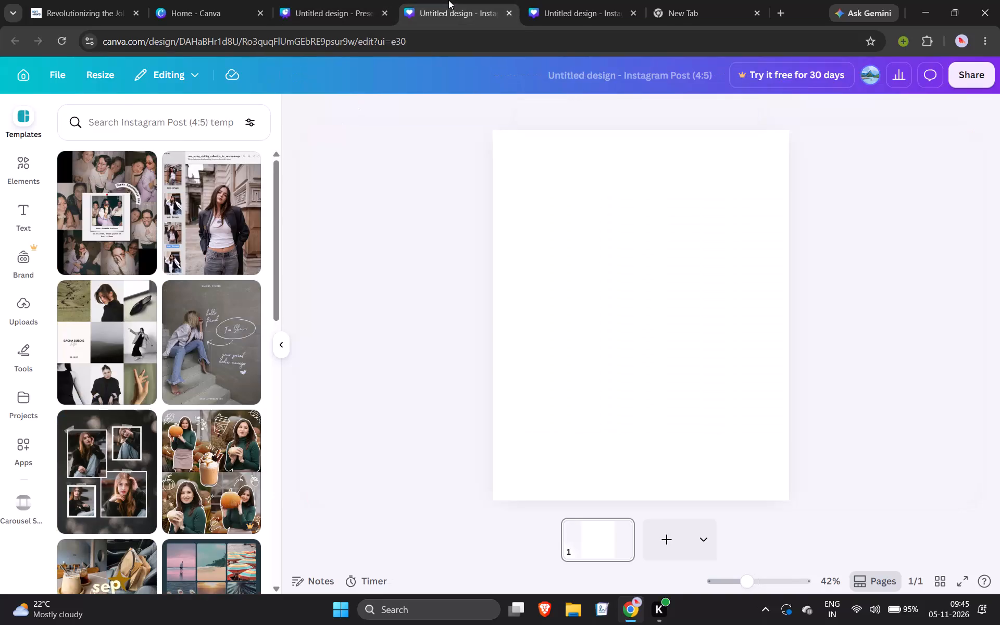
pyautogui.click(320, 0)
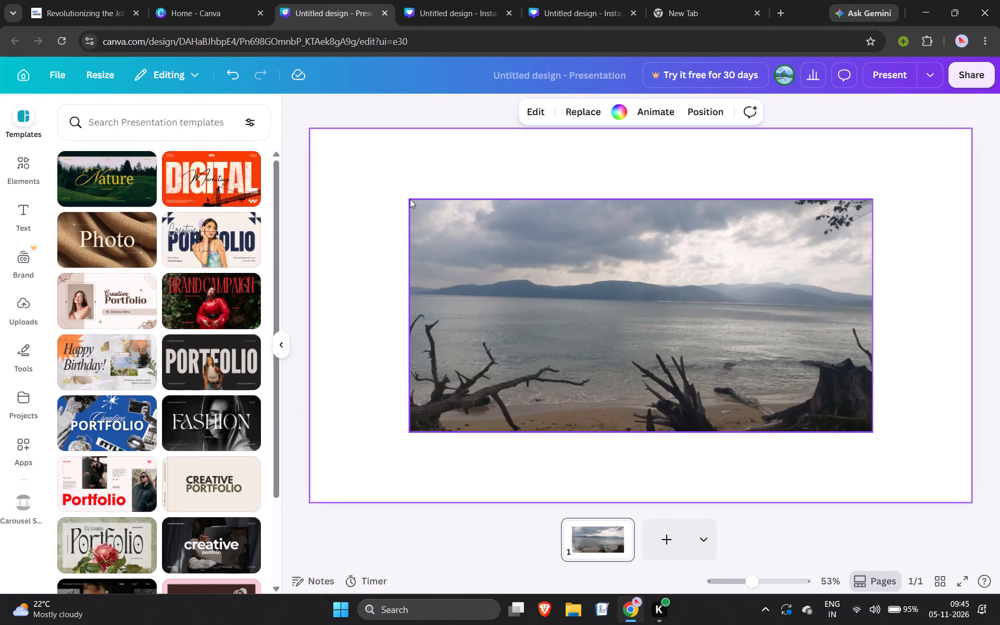
# Enlarge the beach photo proportionally from two opposite corners to about 927 high, so it nearly fills the slide with a white border around it.
pyautogui.moveTo(410, 199); pyautogui.dragTo(376, 182)
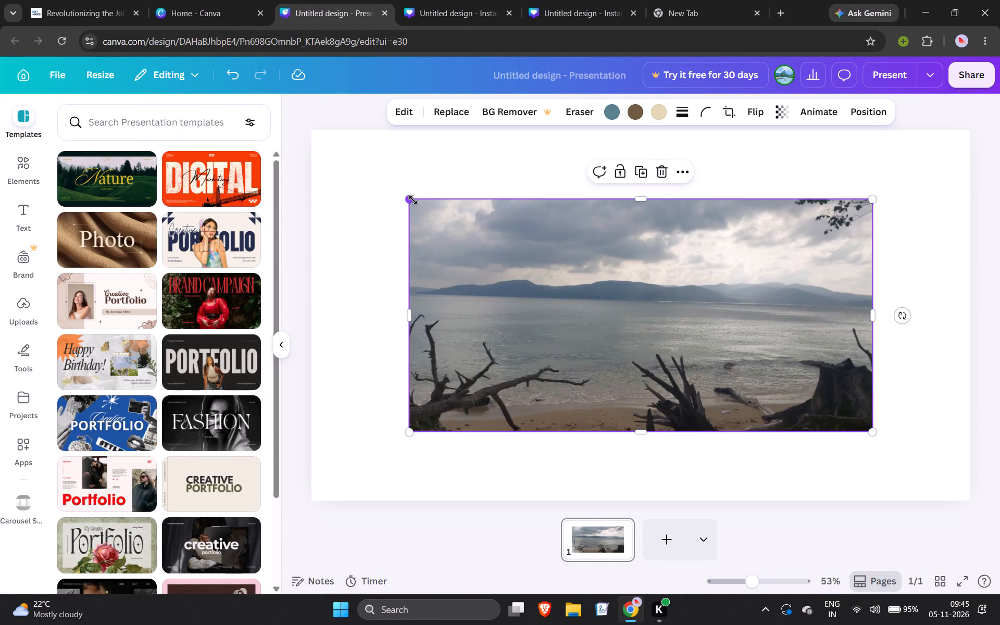
pyautogui.moveTo(413, 200); pyautogui.dragTo(331, 141)
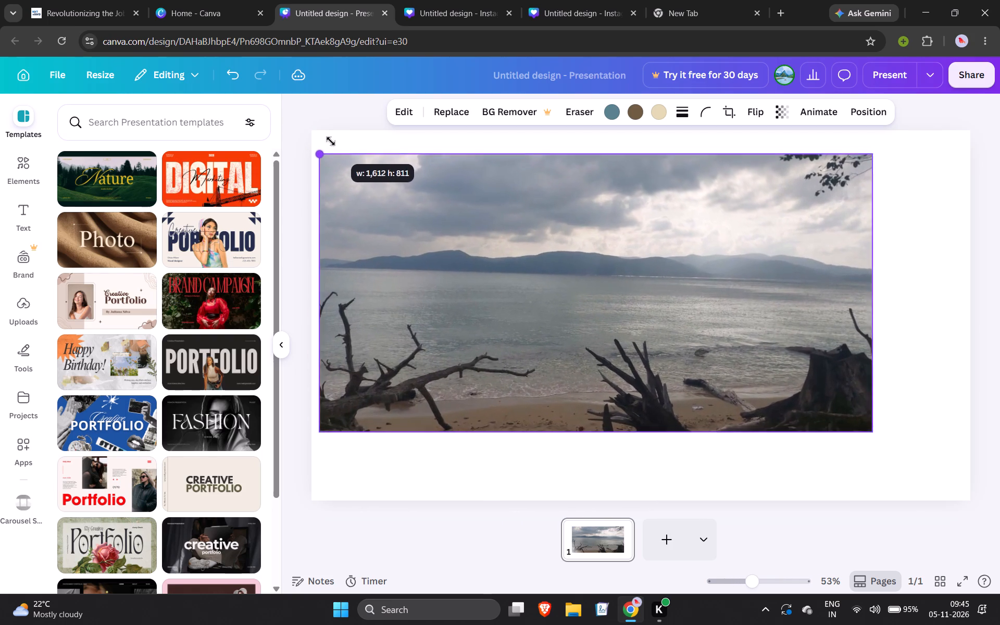
pyautogui.moveTo(331, 141); pyautogui.dragTo(332, 142)
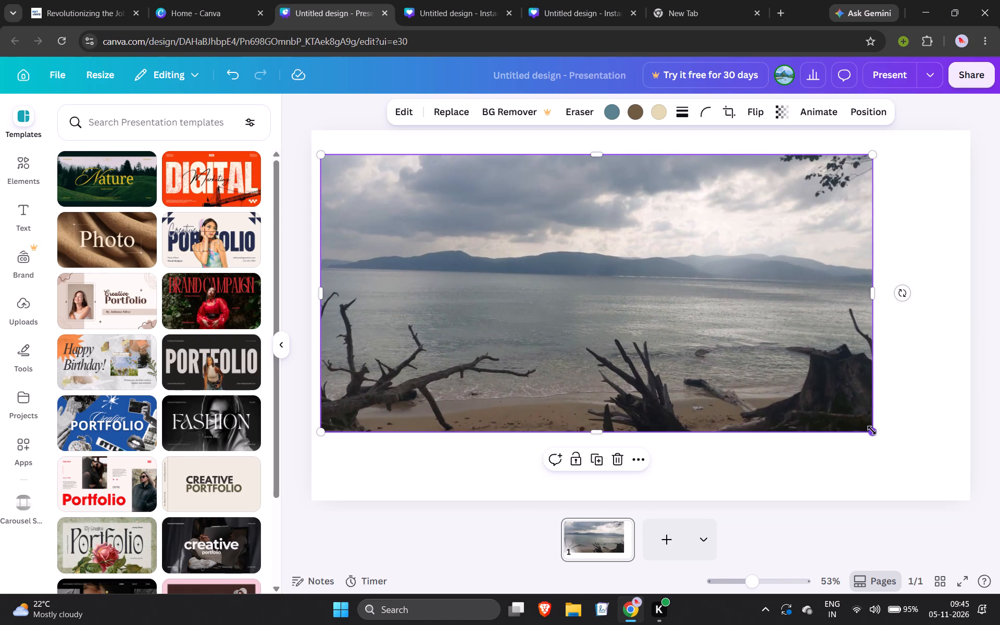
pyautogui.moveTo(872, 430); pyautogui.dragTo(959, 477)
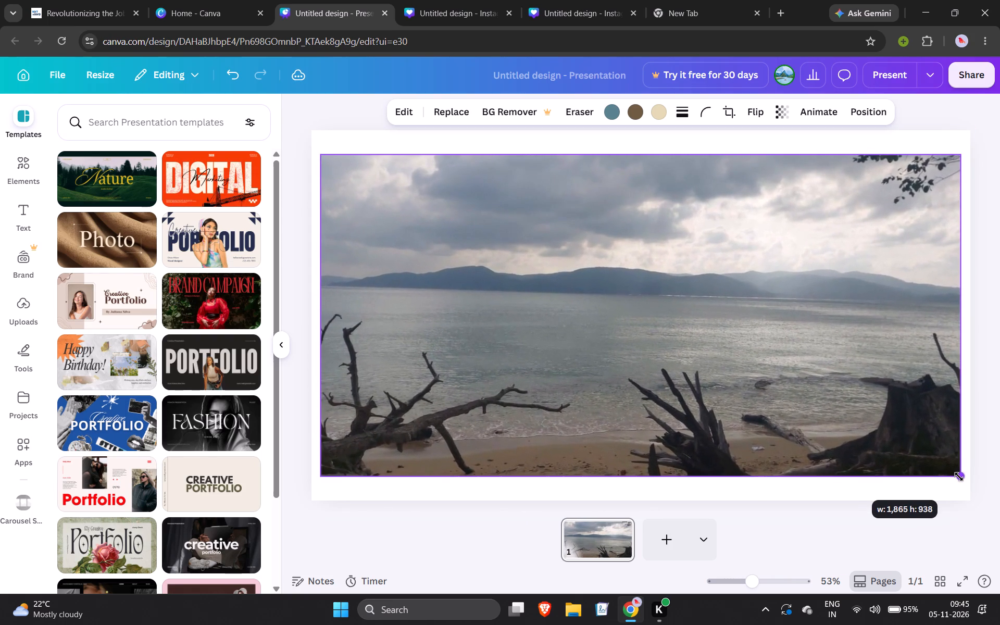
pyautogui.moveTo(959, 477); pyautogui.dragTo(950, 475)
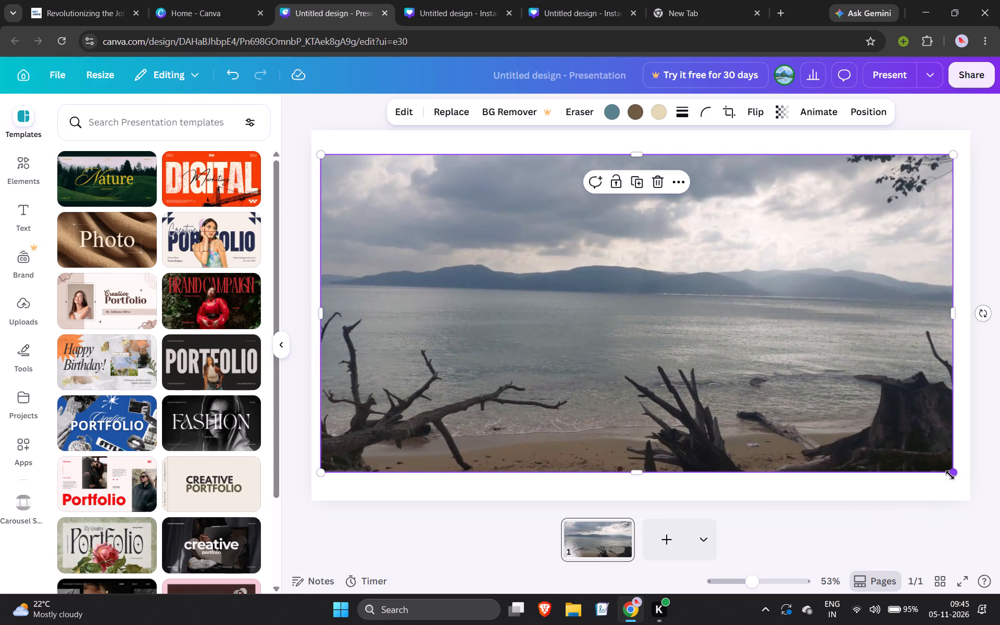
# Crop the beach photo's left and right edges slightly inward to widen the white side margins on the slide.
pyautogui.moveTo(321, 310); pyautogui.dragTo(338, 311)
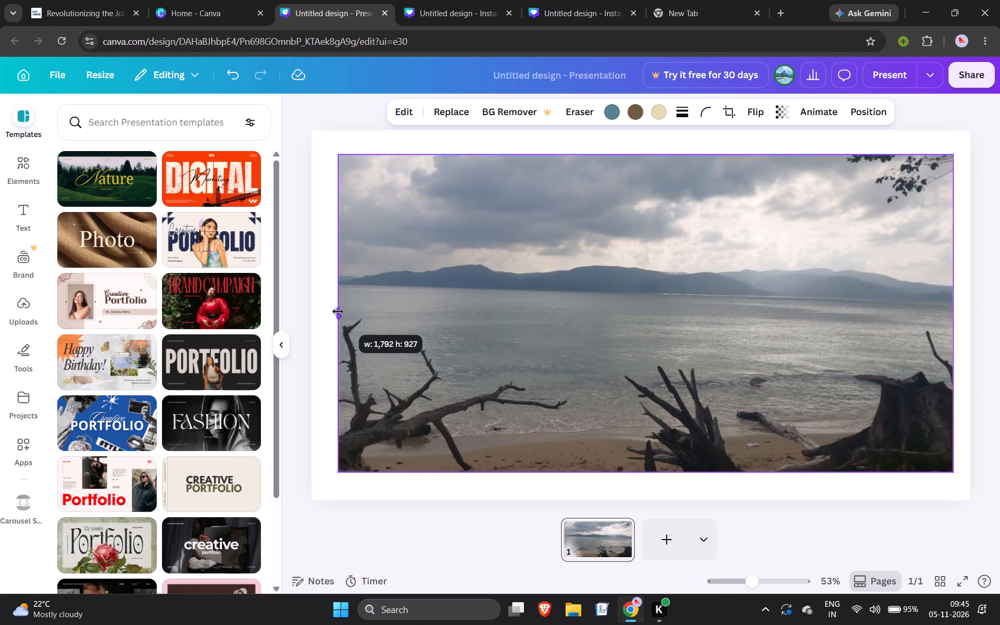
pyautogui.moveTo(338, 311); pyautogui.dragTo(332, 311)
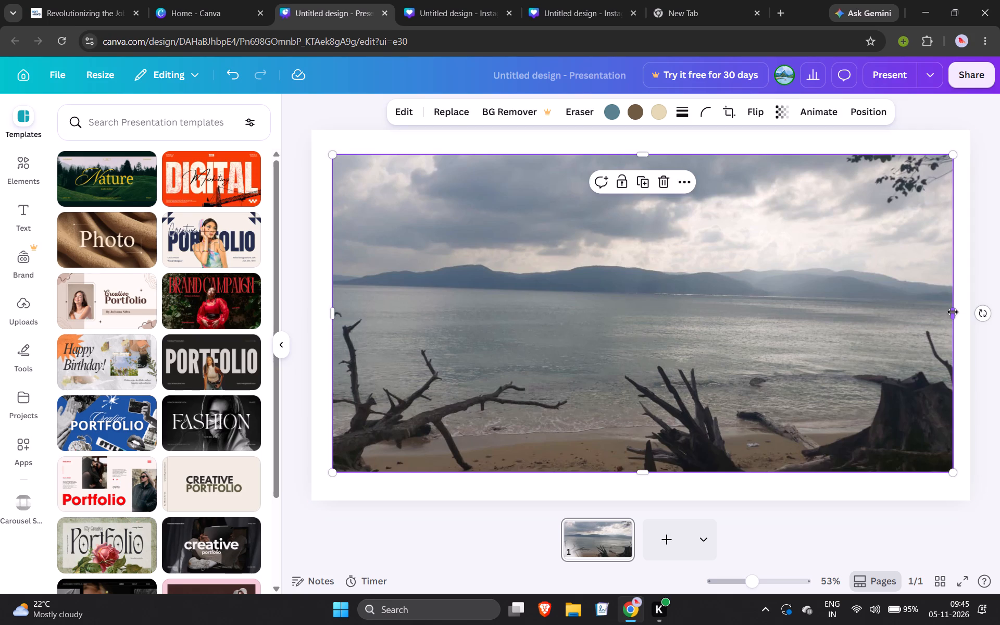
pyautogui.moveTo(953, 312); pyautogui.dragTo(944, 311)
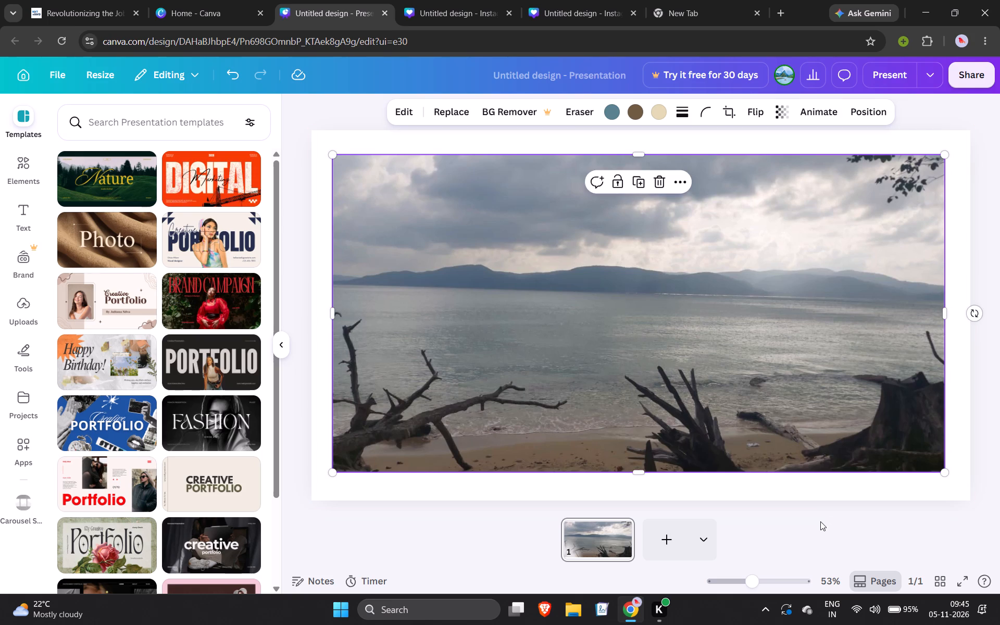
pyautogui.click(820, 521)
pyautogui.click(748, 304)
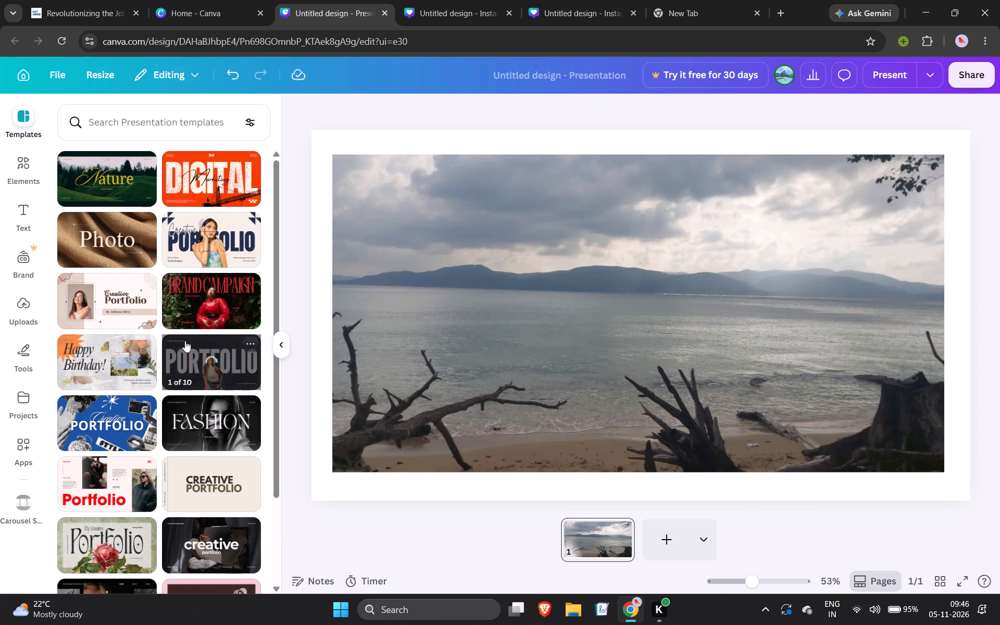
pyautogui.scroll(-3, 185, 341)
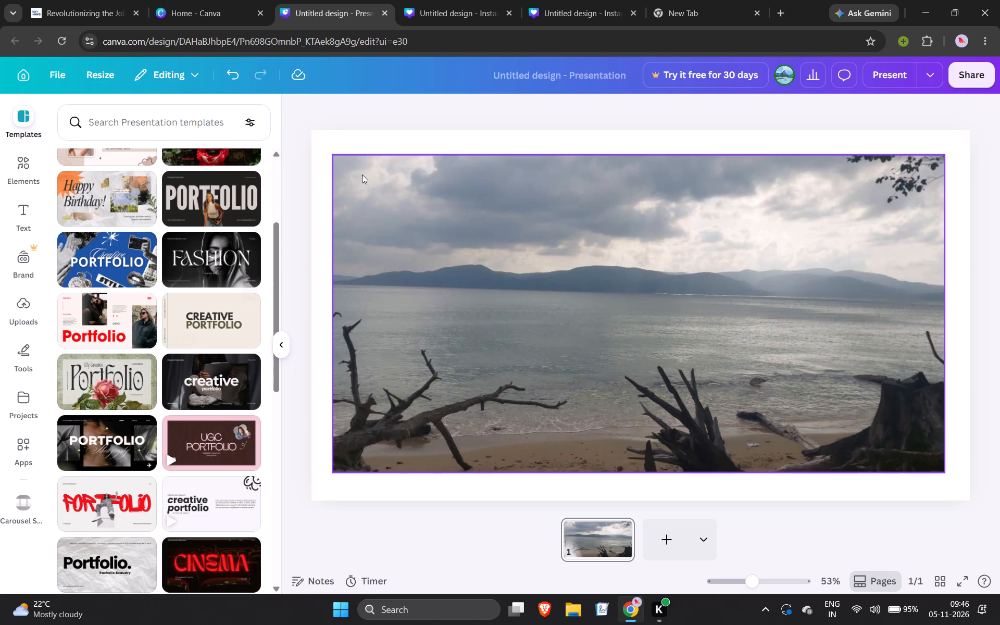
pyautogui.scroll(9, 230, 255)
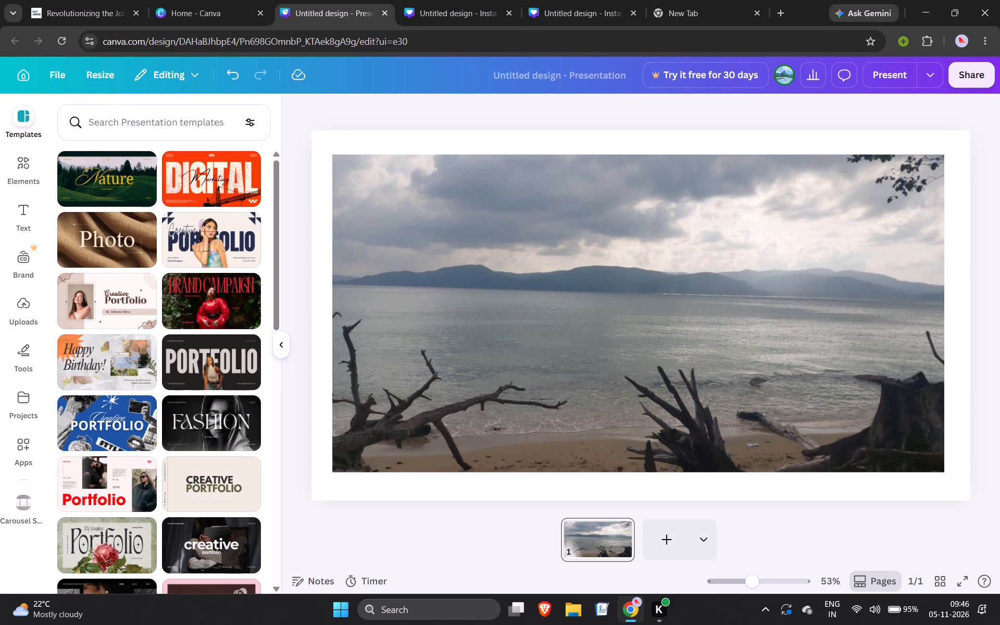
# Search the elements library for "gloomy beach".
pyautogui.click(22, 170)
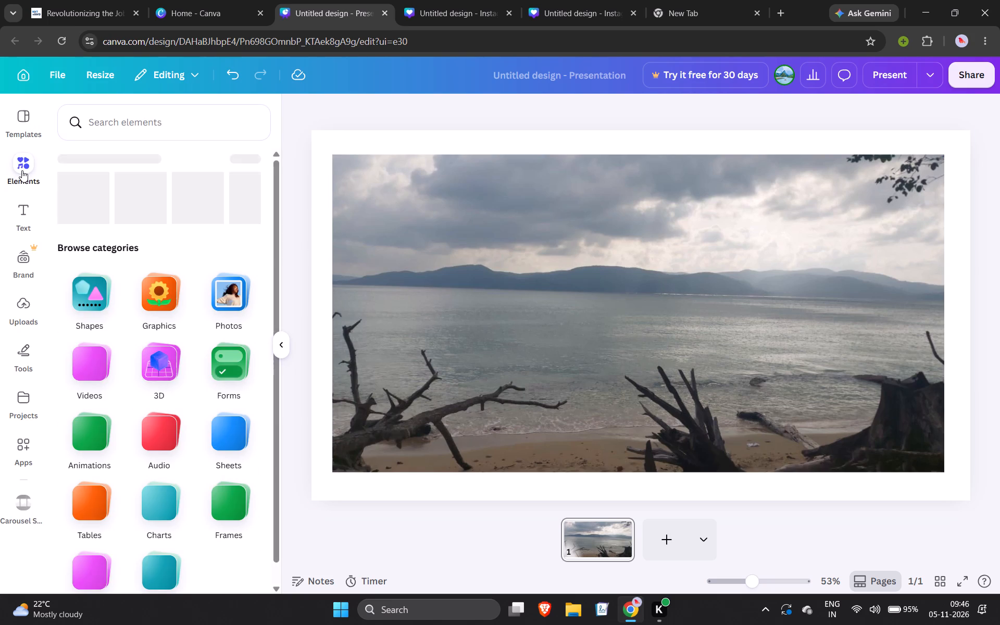
pyautogui.scroll(-1, 155, 364)
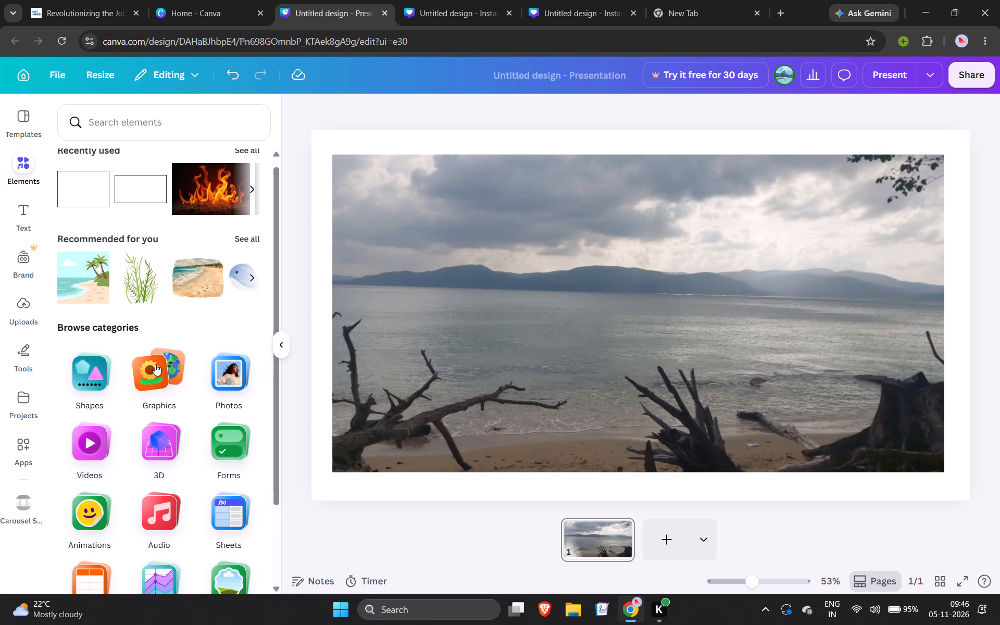
pyautogui.scroll(-3, 155, 364)
pyautogui.scroll(4, 155, 364)
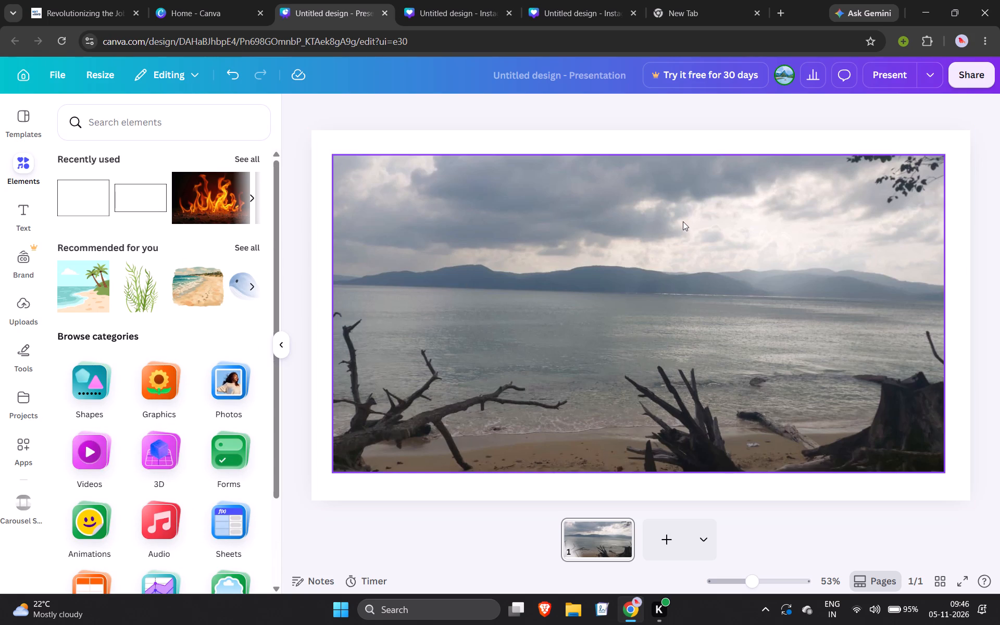
pyautogui.click(199, 119)
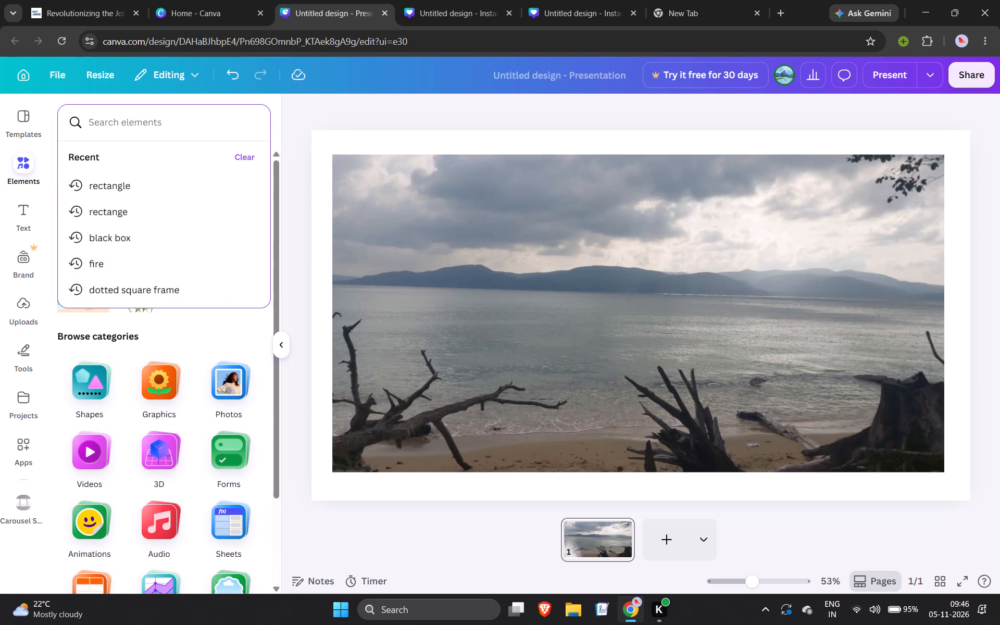
pyautogui.click(343, 112)
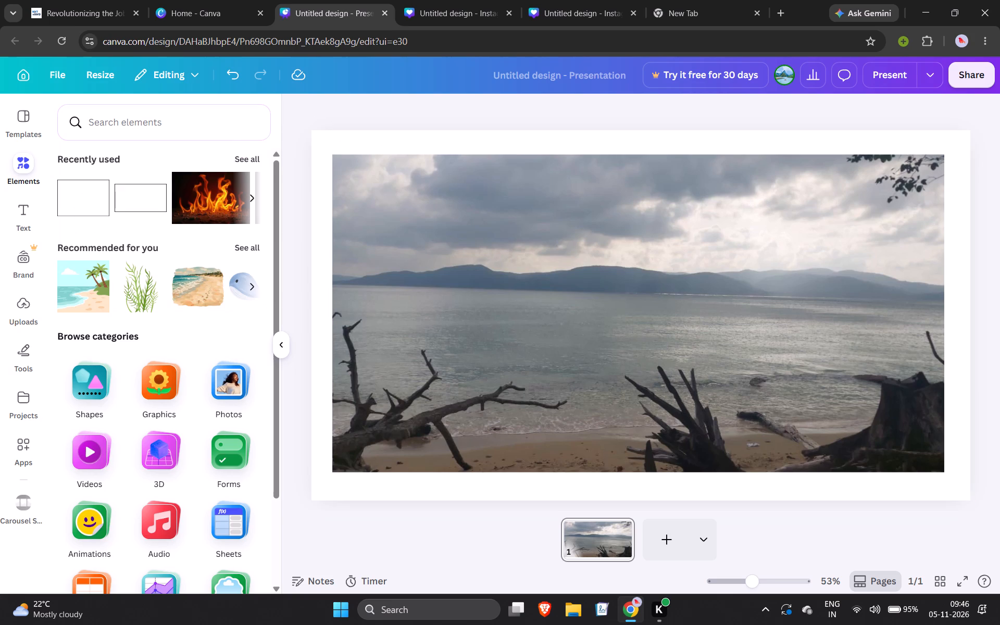
pyautogui.click(203, 118)
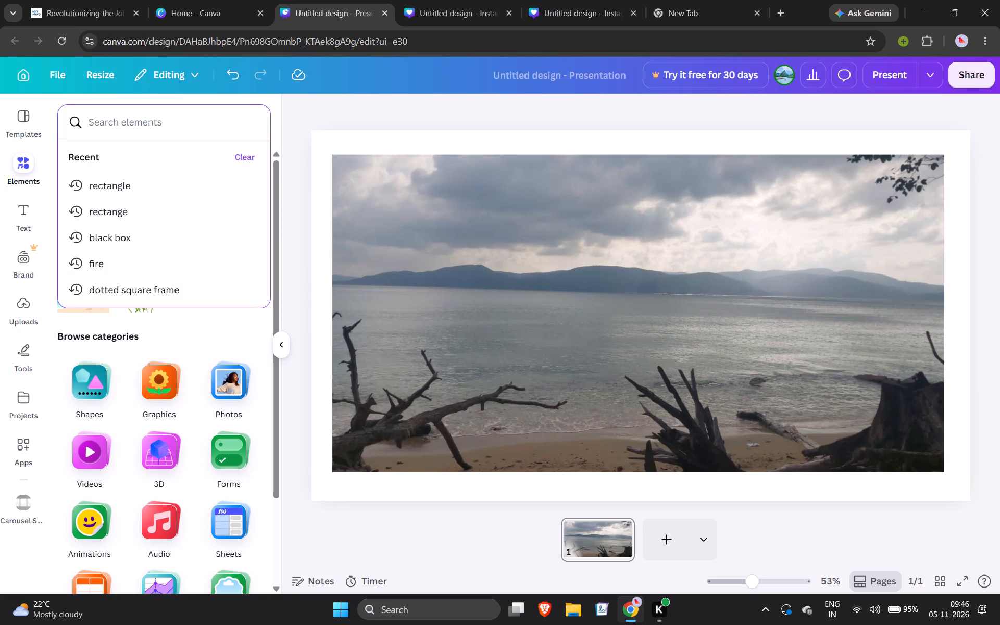
pyautogui.write('clo')
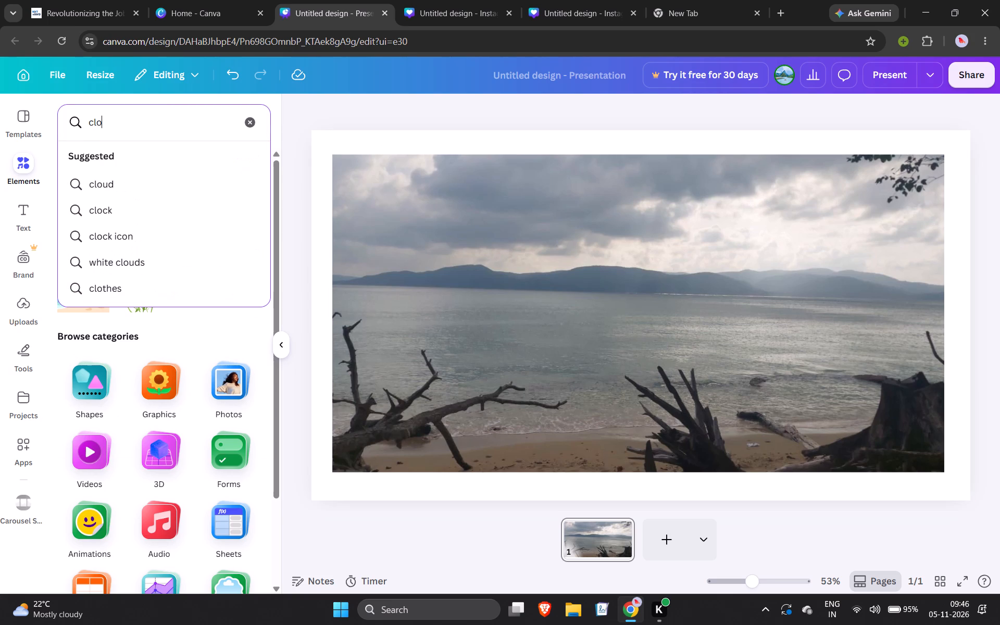
pyautogui.press('BackSpace')
pyautogui.press('BackSpace')
pyautogui.press('BackSpace')
pyautogui.press('BackSpace')
pyautogui.write('gloomy beach')
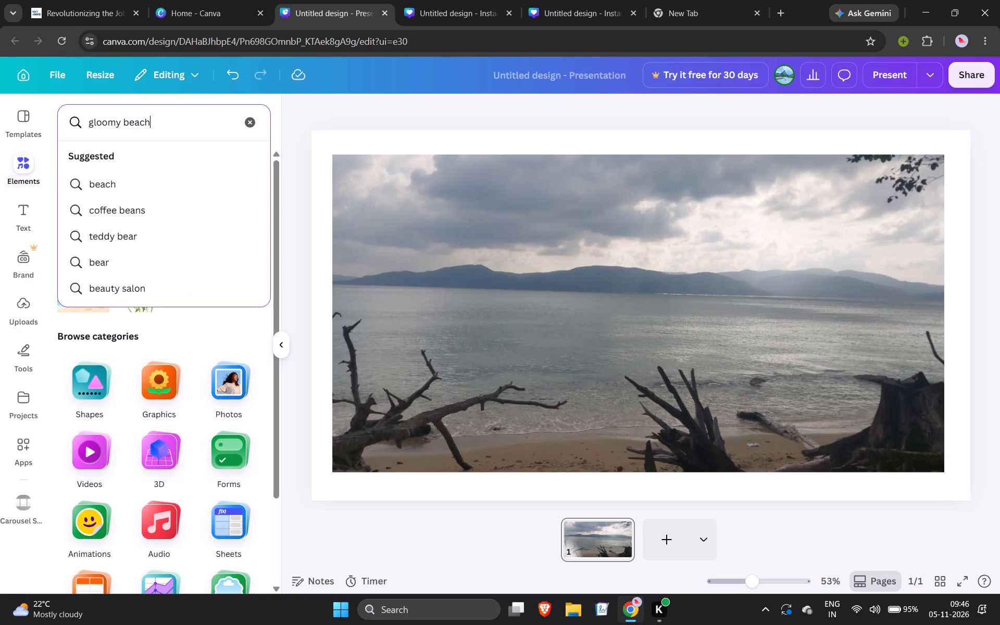
pyautogui.press('Return')
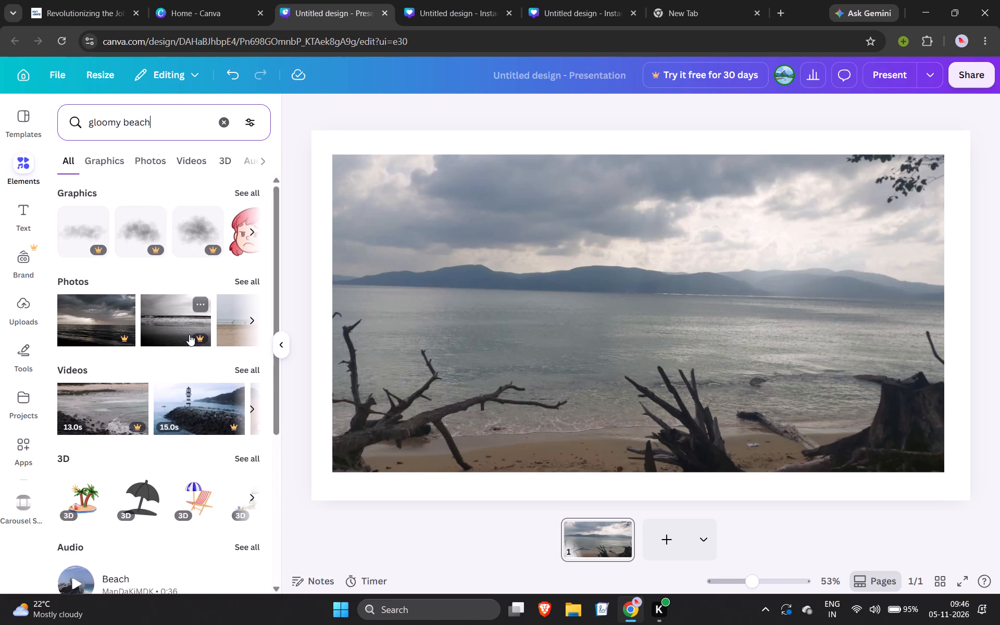
# Examine the gloomy beach results across all elements, photos, videos, frames and shapes.
pyautogui.scroll(-2, 189, 334)
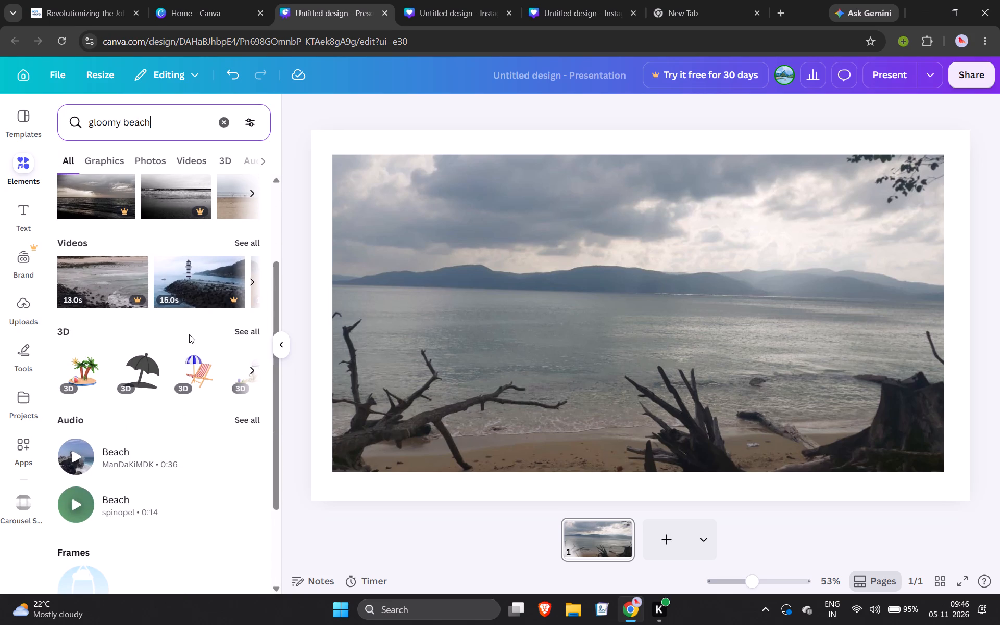
pyautogui.scroll(5, 189, 334)
pyautogui.hscroll(-1, 198, 253)
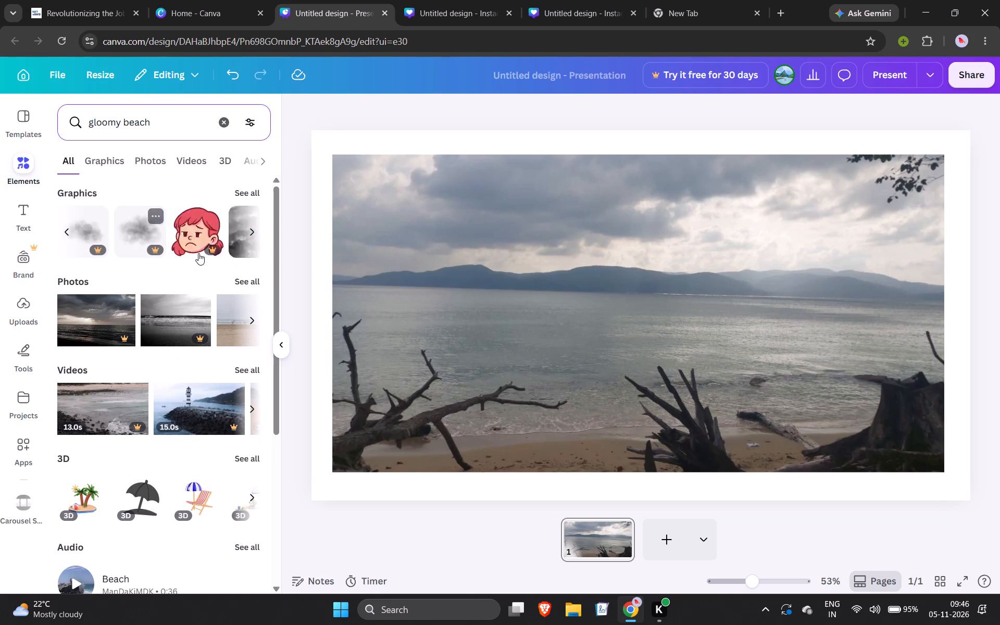
pyautogui.hscroll(-2, 198, 253)
pyautogui.moveTo(142, 233); pyautogui.dragTo(223, 242)
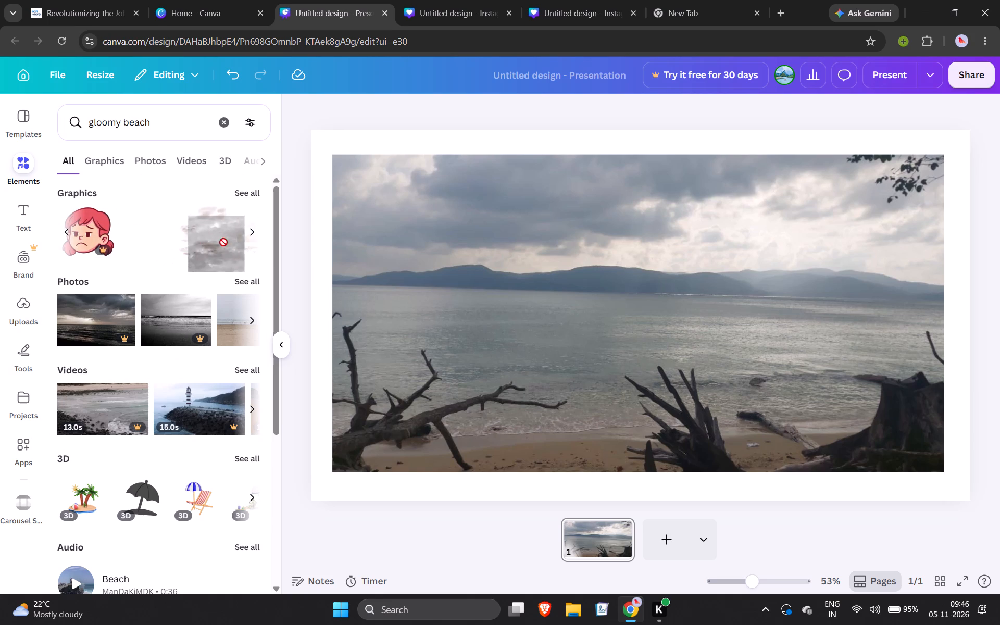
pyautogui.moveTo(223, 242); pyautogui.dragTo(152, 218)
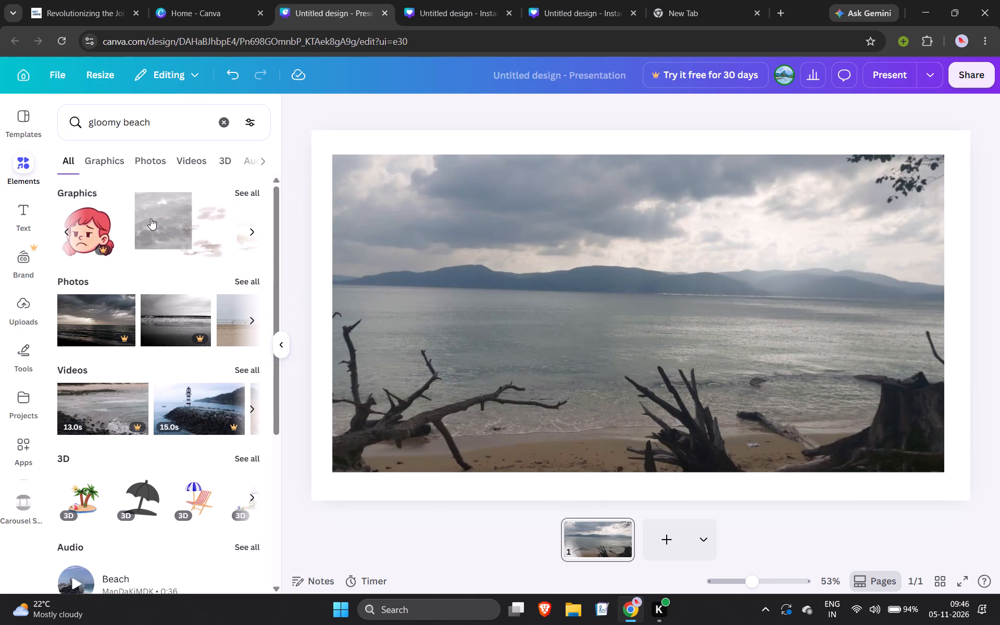
pyautogui.scroll(-1, 180, 290)
pyautogui.click(145, 160)
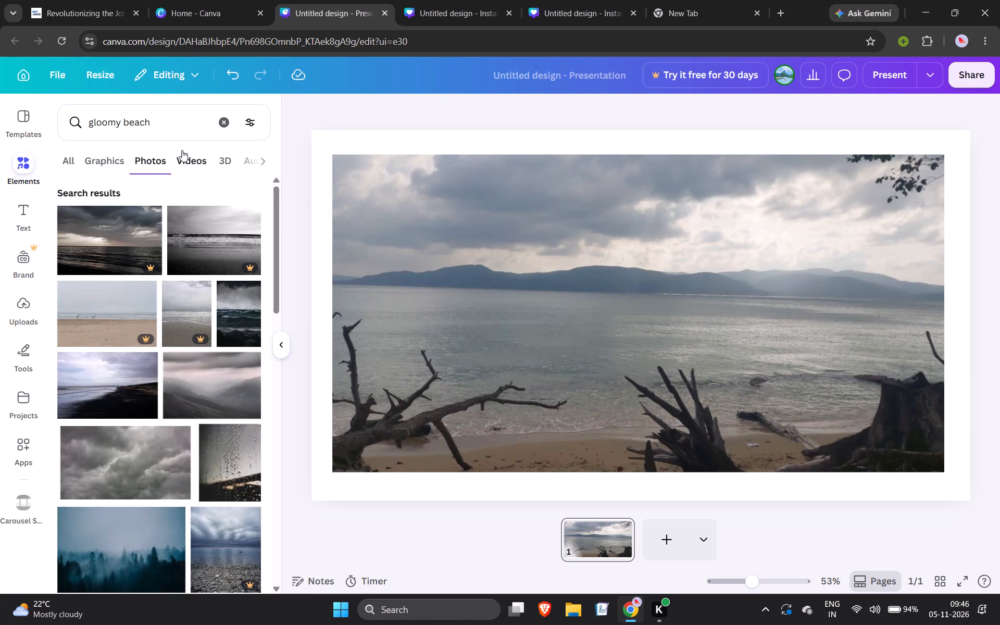
pyautogui.click(182, 150)
pyautogui.hscroll(-3, 193, 160)
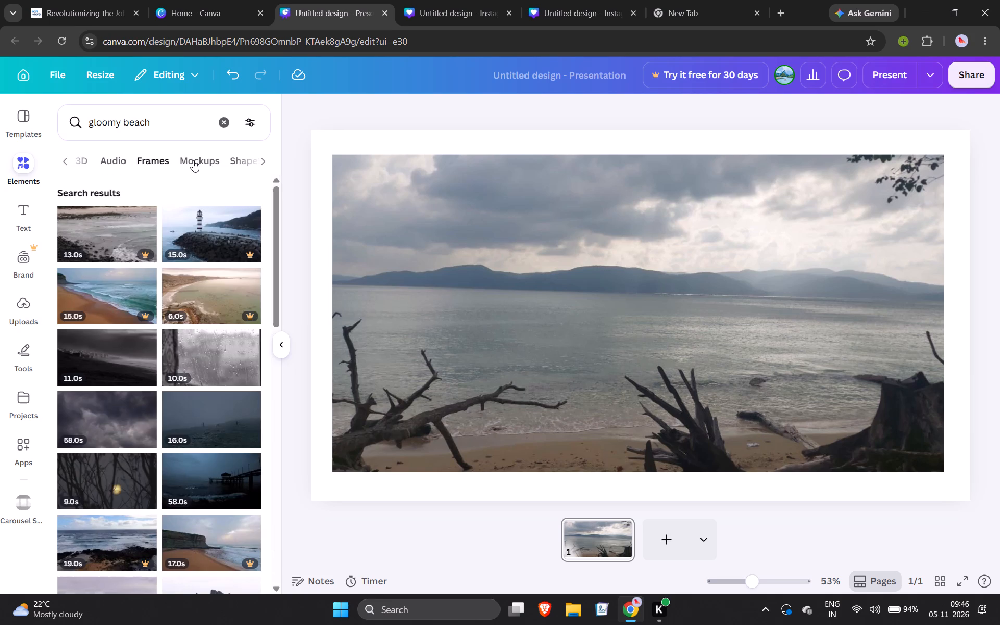
pyautogui.hscroll(-1, 193, 160)
pyautogui.click(161, 162)
pyautogui.hscroll(-2, 161, 162)
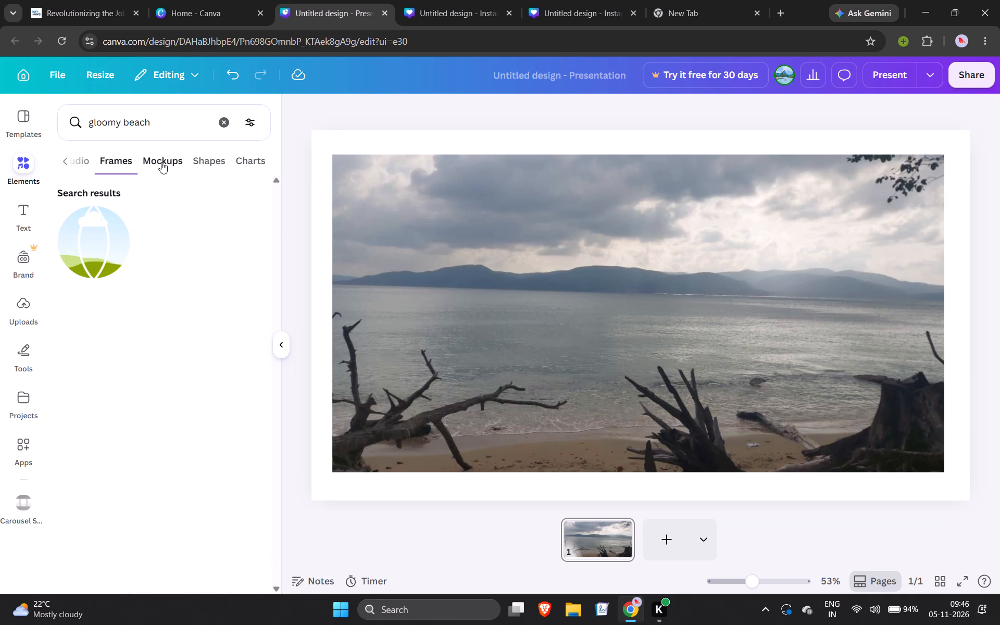
pyautogui.click(214, 159)
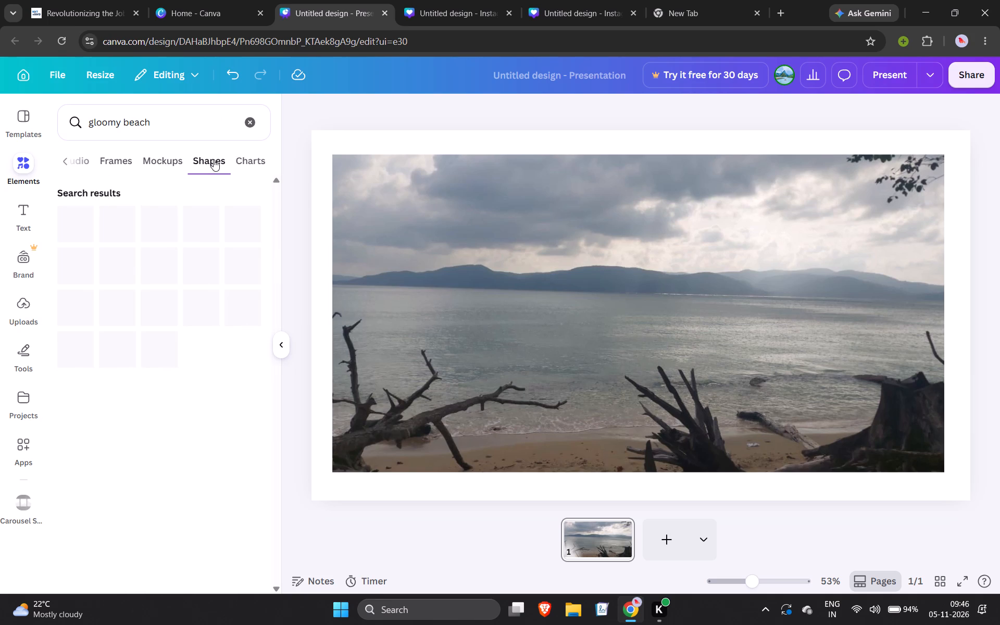
# Change the elements search to the suggested "beach elements" and limit the results to graphics.
pyautogui.click(121, 122)
pyautogui.press('BackSpace')
pyautogui.press('BackSpace')
pyautogui.press('BackSpace')
pyautogui.press('BackSpace')
pyautogui.press('BackSpace')
pyautogui.press('BackSpace')
pyautogui.press('BackSpace')
pyautogui.press('BackSpace')
pyautogui.press('BackSpace')
pyautogui.press('BackSpace')
pyautogui.press('BackSpace')
pyautogui.press('BackSpace')
pyautogui.press('BackSpace')
pyautogui.press('BackSpace')
pyautogui.press('BackSpace')
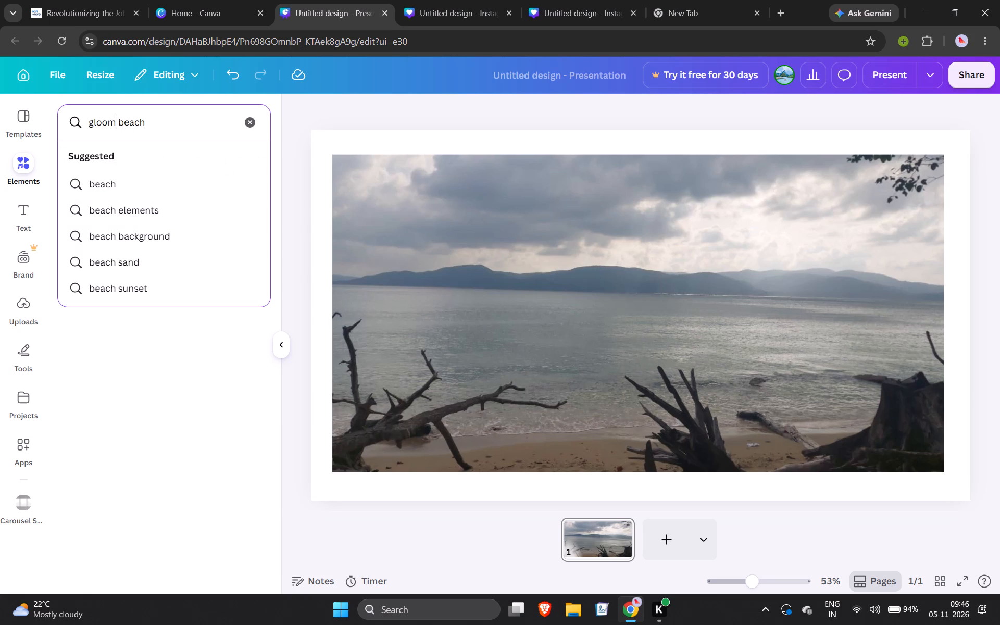
pyautogui.press('Return')
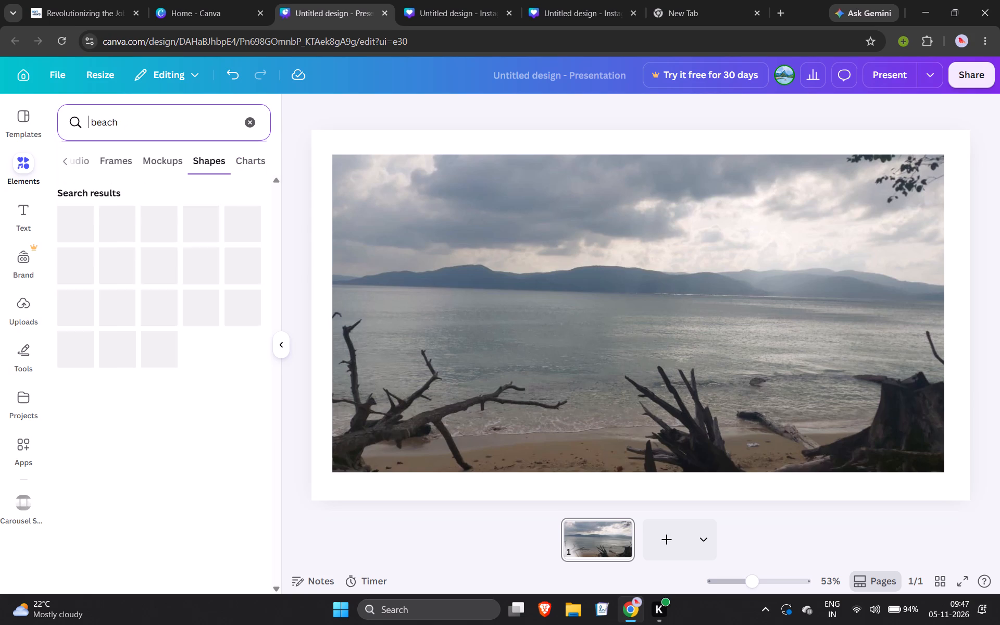
pyautogui.click(135, 112)
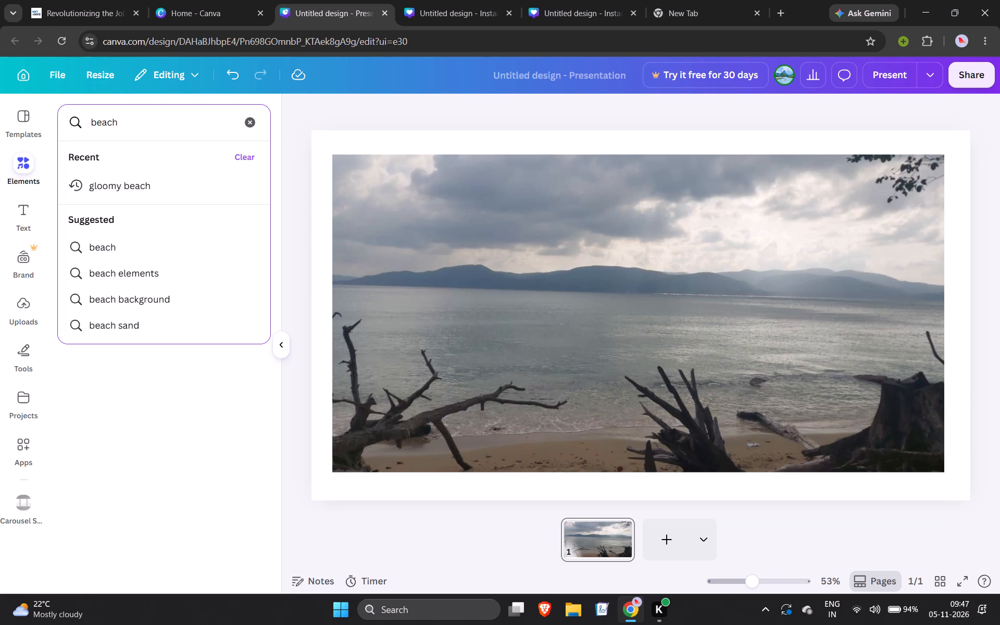
pyautogui.click(127, 130)
pyautogui.click(118, 271)
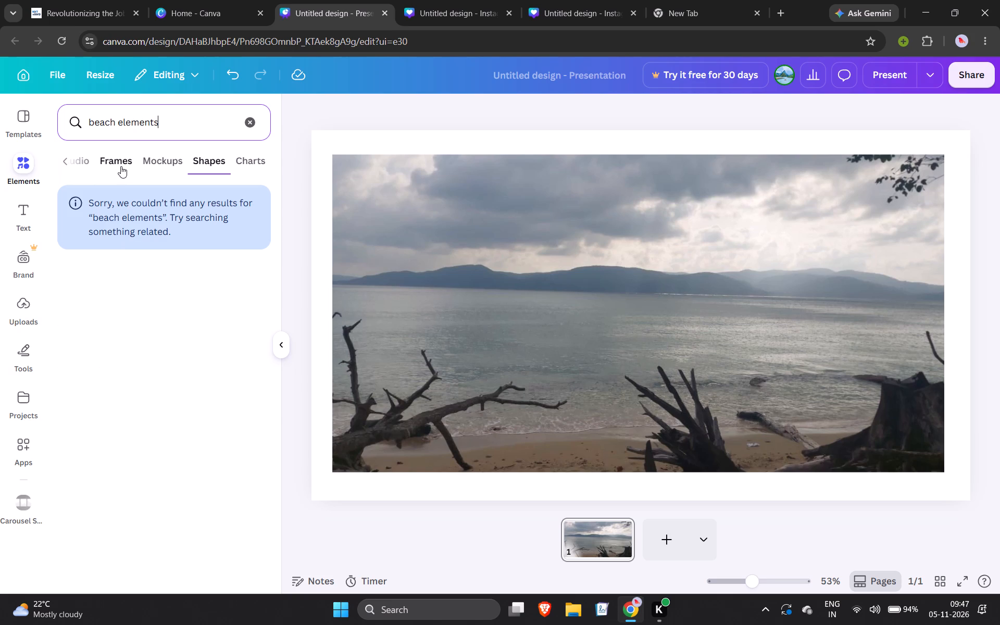
pyautogui.click(121, 166)
pyautogui.hscroll(4, 121, 166)
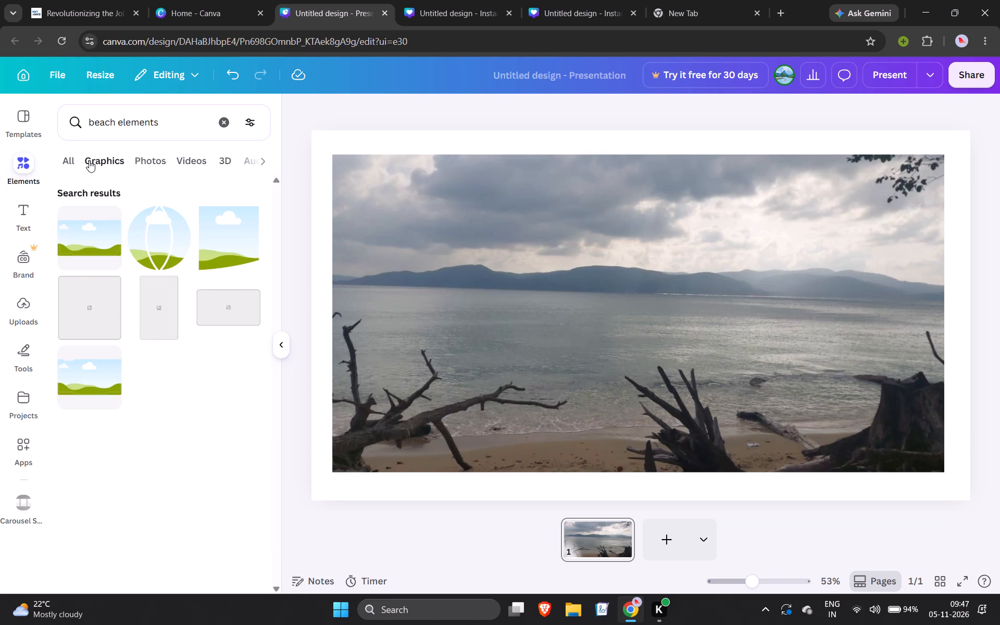
pyautogui.click(89, 160)
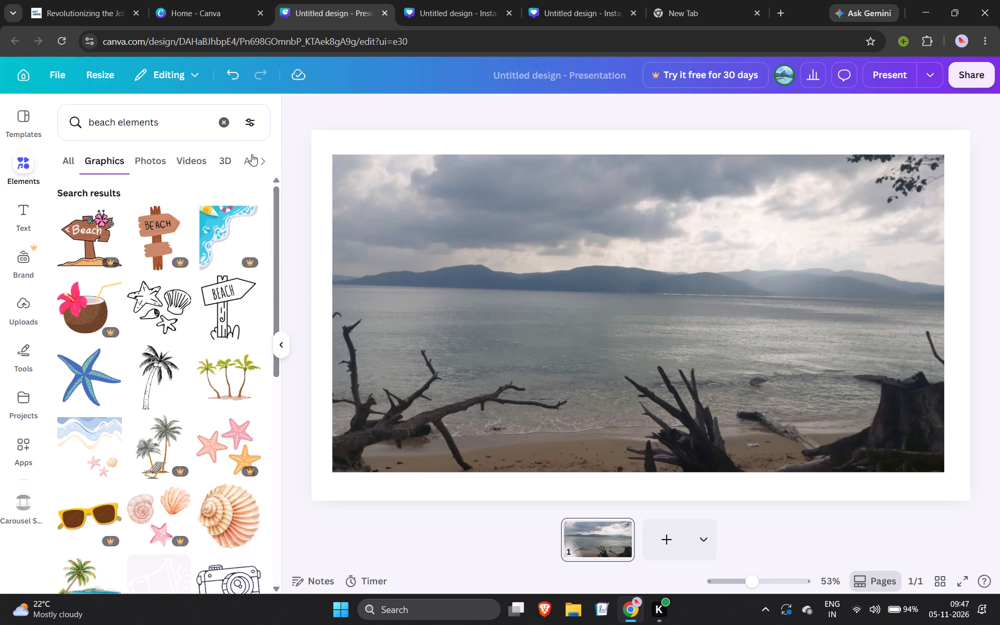
# Place the black line drawing of starfish and shells over the sky in the beach photo's upper-left area.
pyautogui.moveTo(169, 307); pyautogui.dragTo(390, 323)
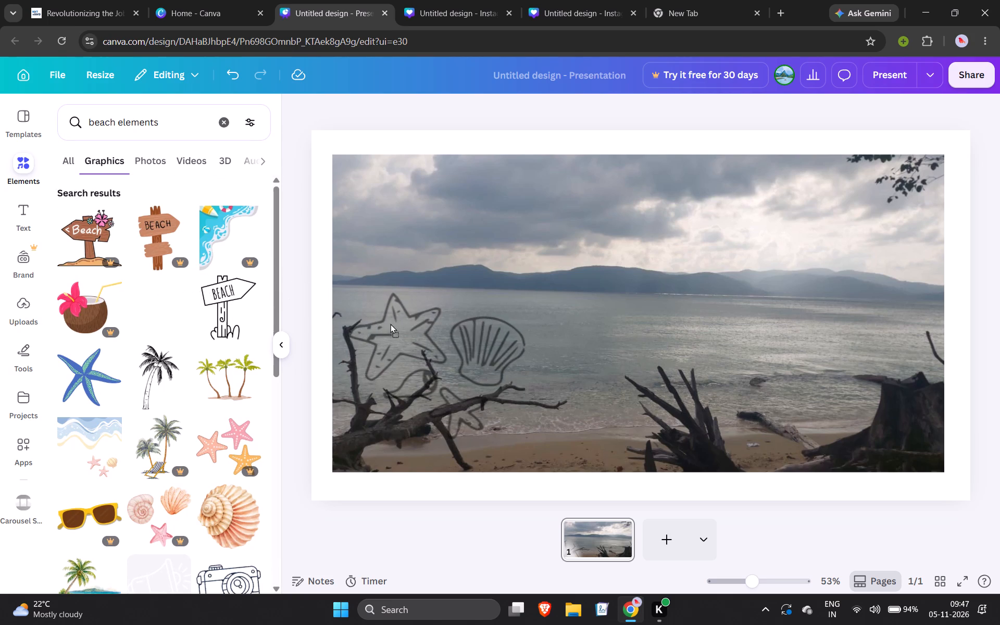
pyautogui.moveTo(390, 323); pyautogui.dragTo(412, 205)
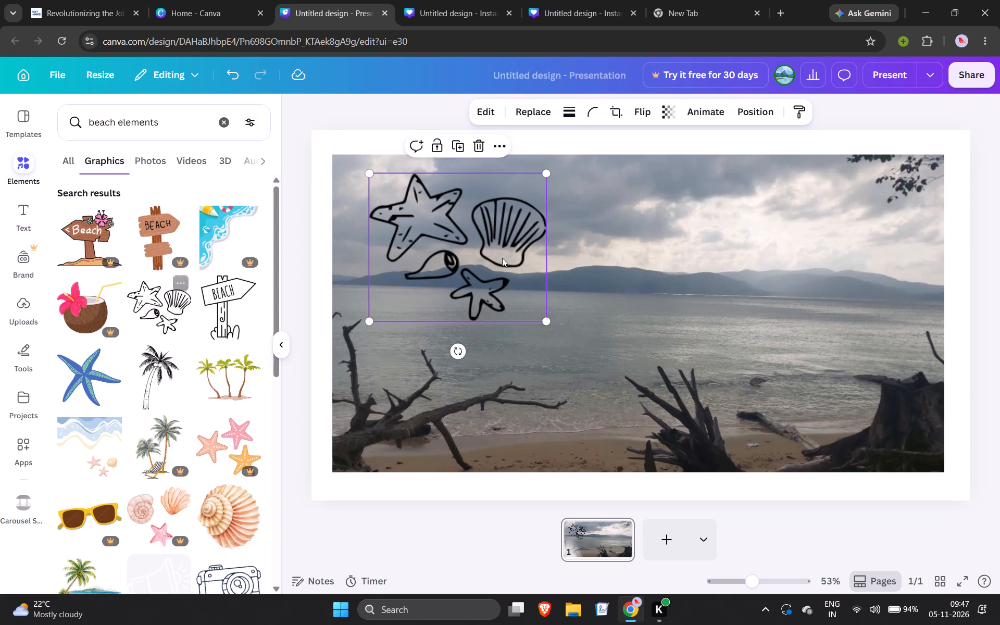
pyautogui.click(569, 316)
pyautogui.click(464, 271)
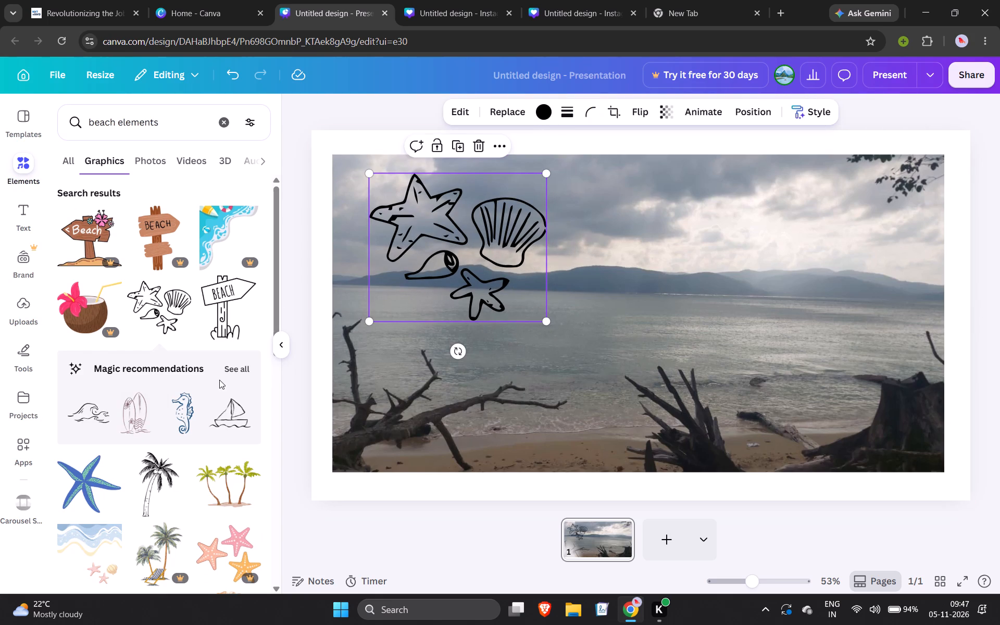
# Add the black sailboat line drawing from the magic recommendations over the sky and horizon on the photo's right side.
pyautogui.scroll(-1, 219, 380)
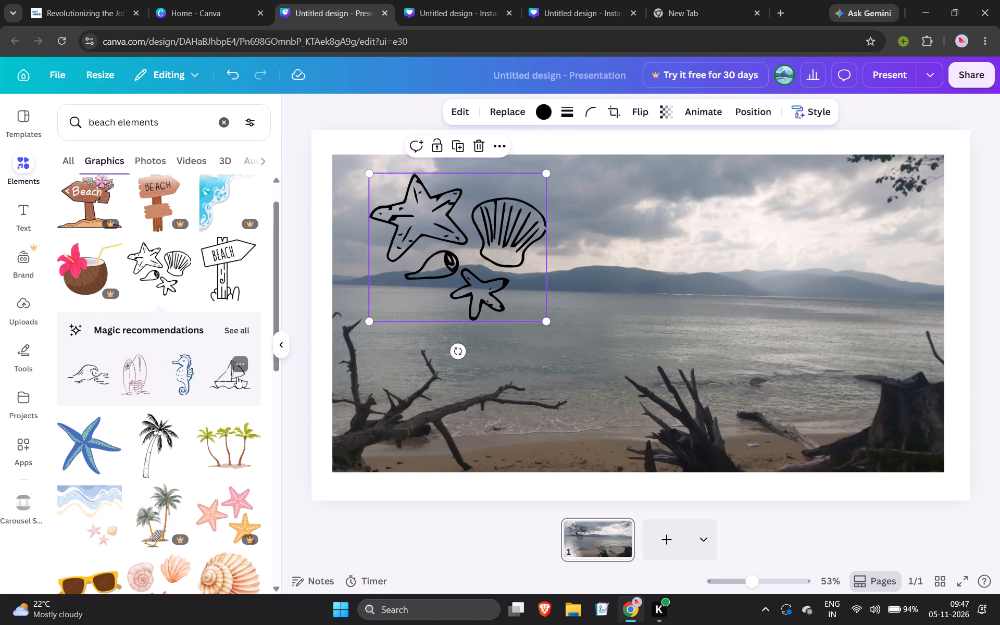
pyautogui.moveTo(237, 377); pyautogui.dragTo(695, 209)
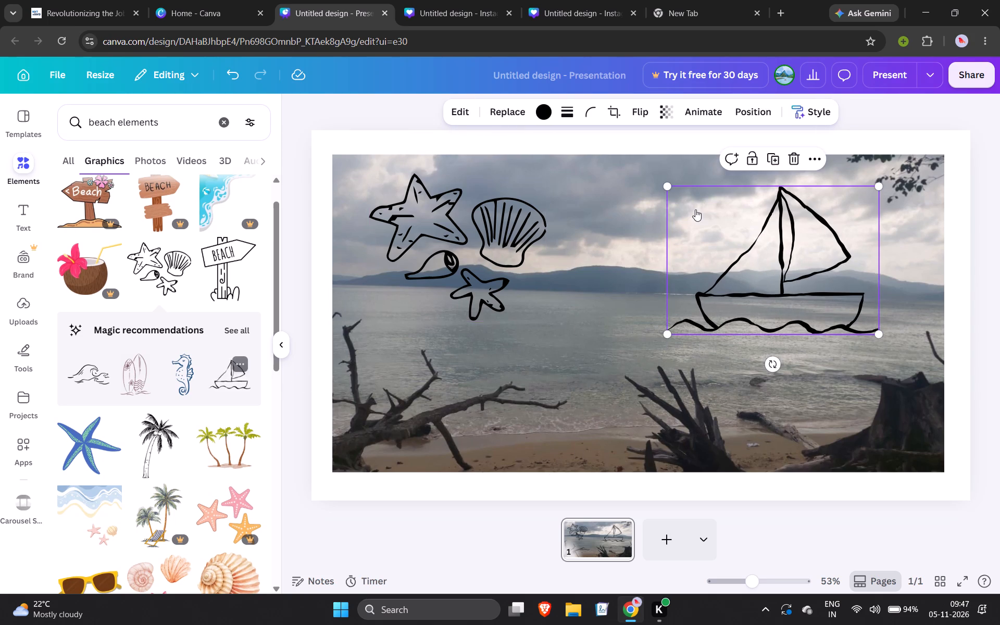
# Examine the free and premium beach graphics results for further drawings that suit the photo.
pyautogui.scroll(-2, 133, 454)
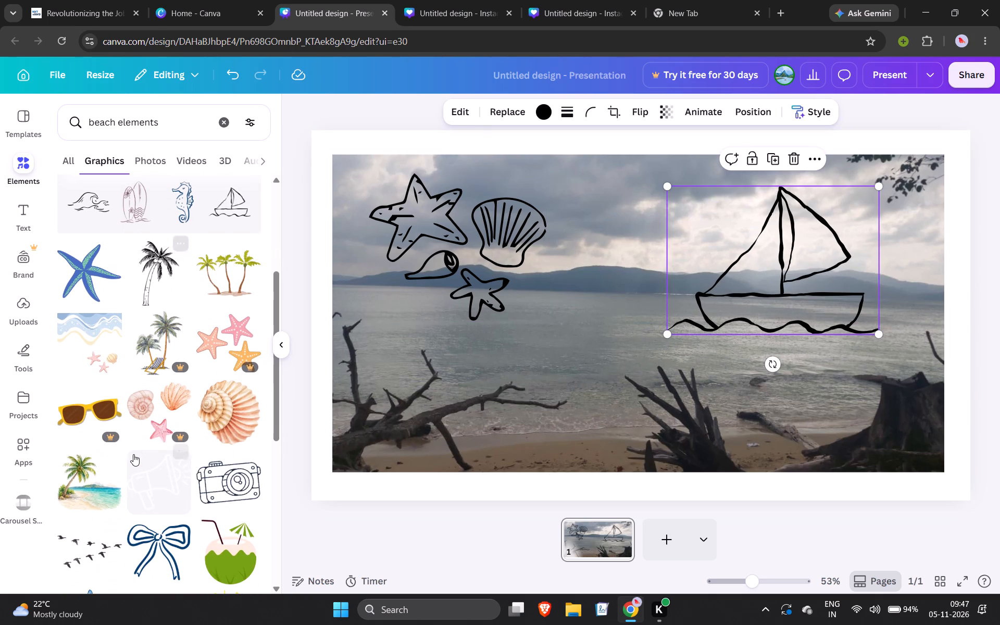
pyautogui.scroll(-2, 133, 454)
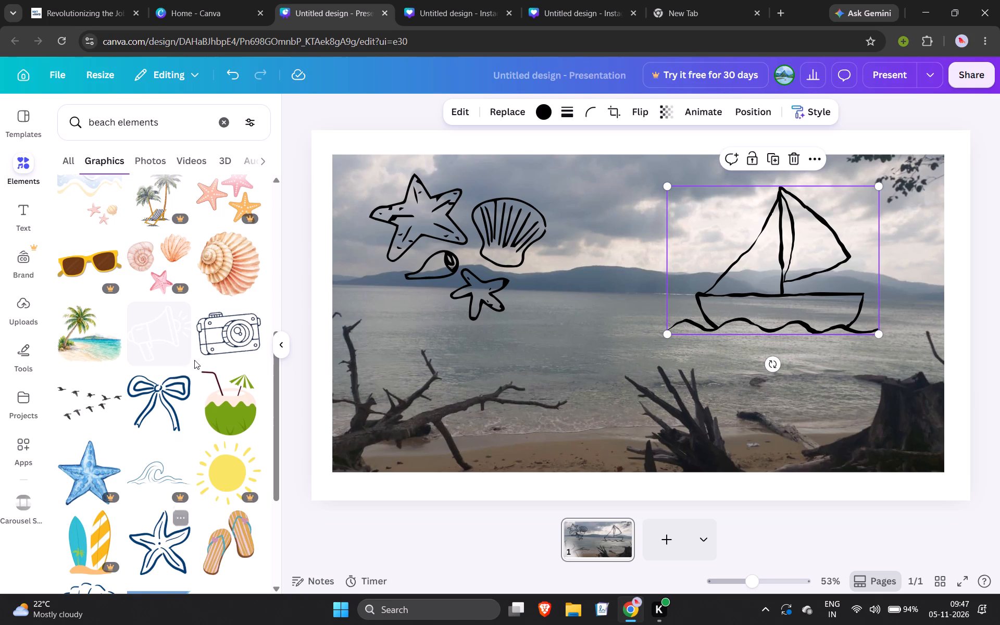
pyautogui.scroll(-4, 161, 484)
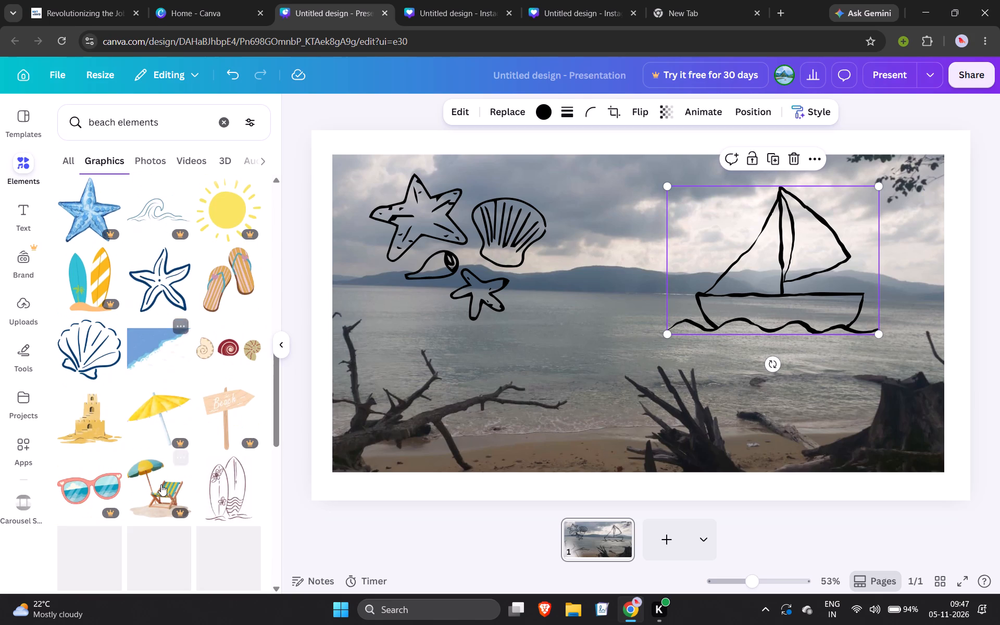
pyautogui.scroll(-2, 161, 484)
pyautogui.scroll(-2, 195, 387)
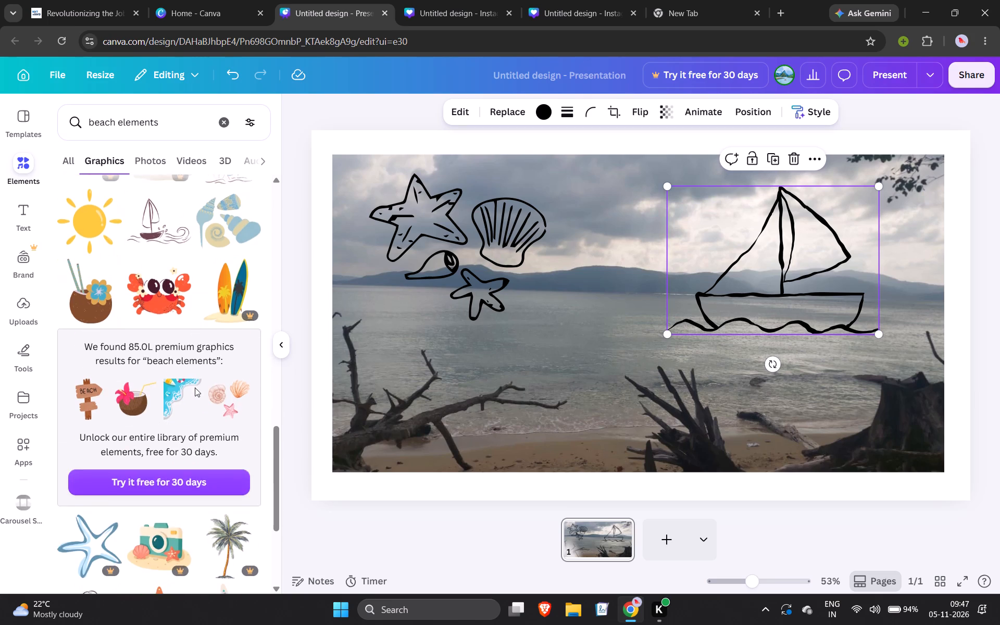
pyautogui.scroll(-3, 195, 387)
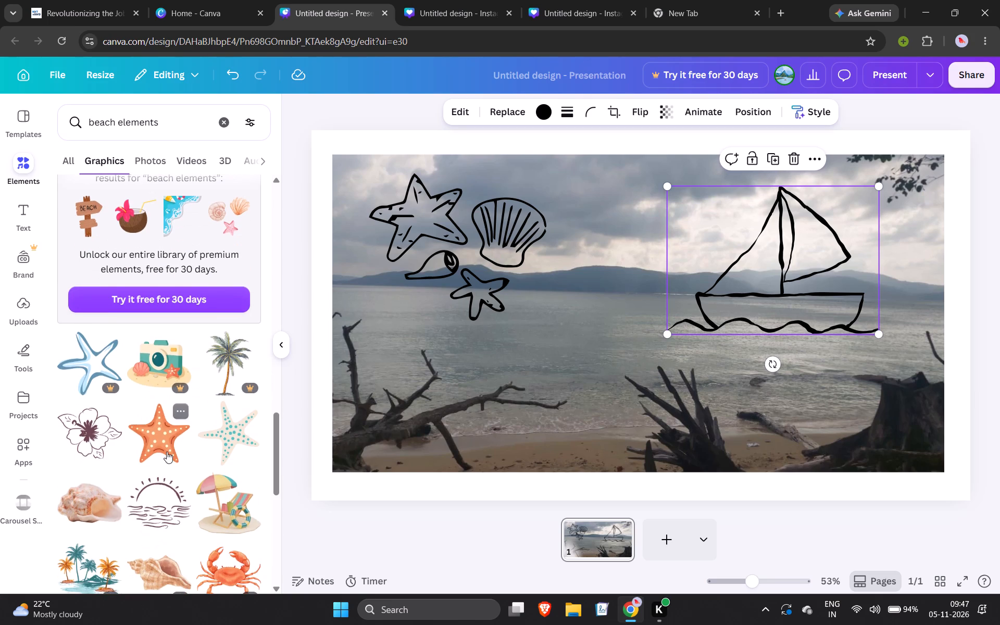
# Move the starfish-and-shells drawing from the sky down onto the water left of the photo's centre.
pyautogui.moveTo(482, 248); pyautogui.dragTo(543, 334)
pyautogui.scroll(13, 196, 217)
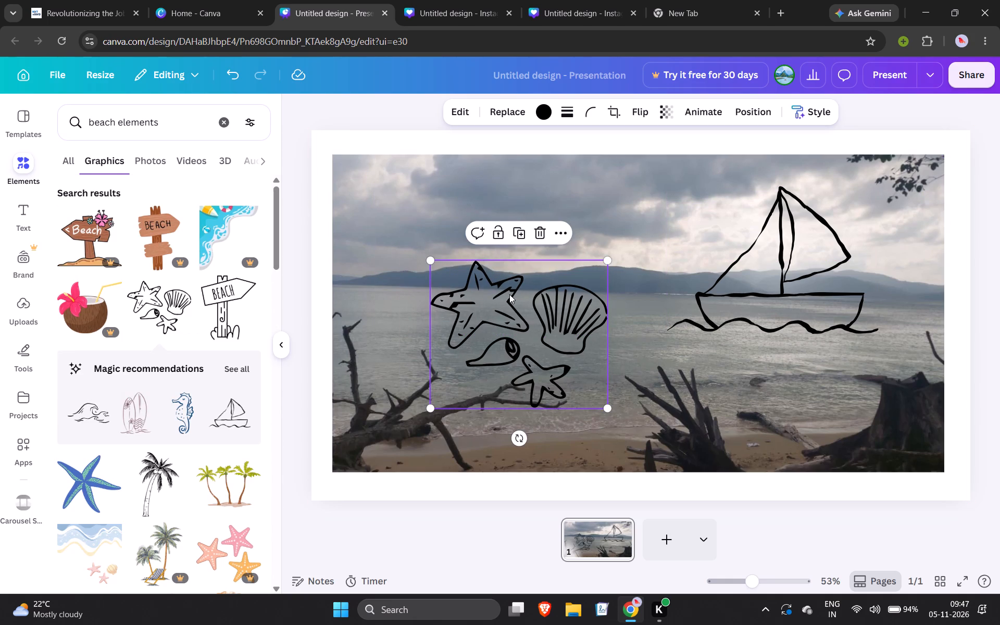
# Recolour the starfish-and-shells drawing with the second-lightest grey of the default solid colours, trying neighbouring greys for comparison.
pyautogui.click(520, 302)
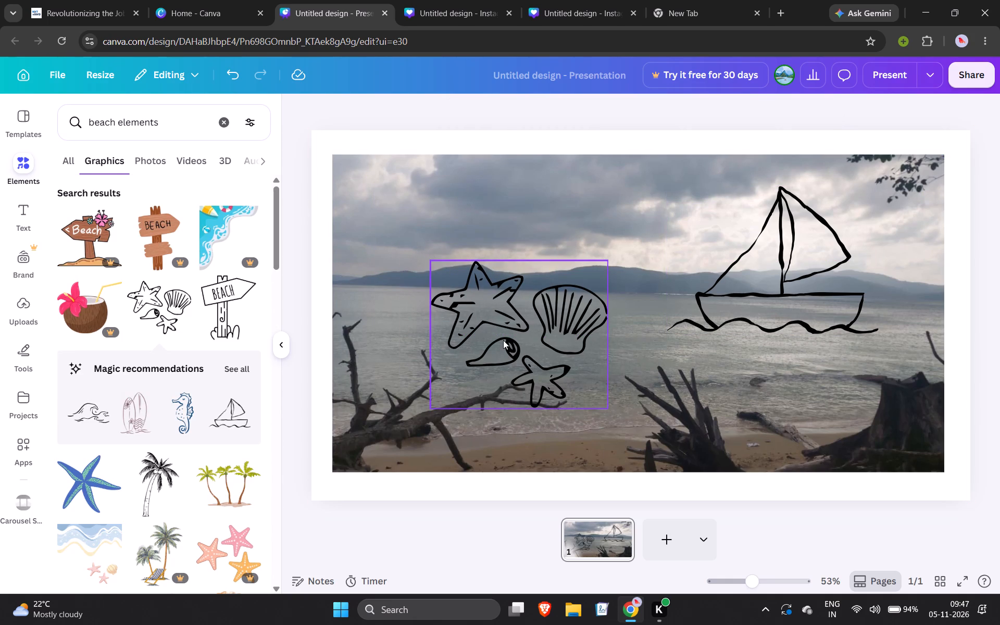
pyautogui.click(503, 340)
pyautogui.click(540, 114)
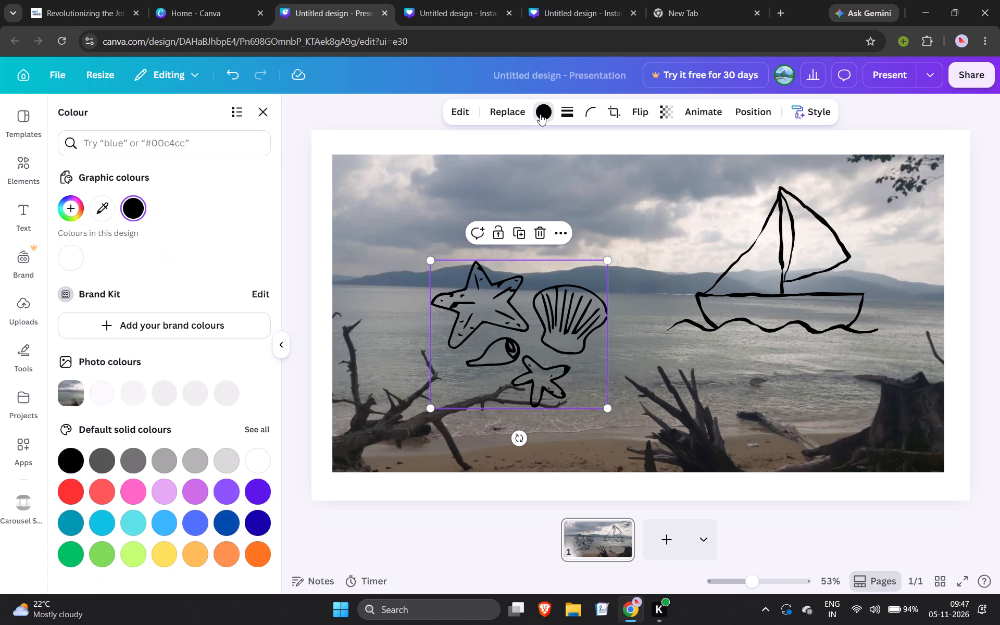
pyautogui.click(133, 396)
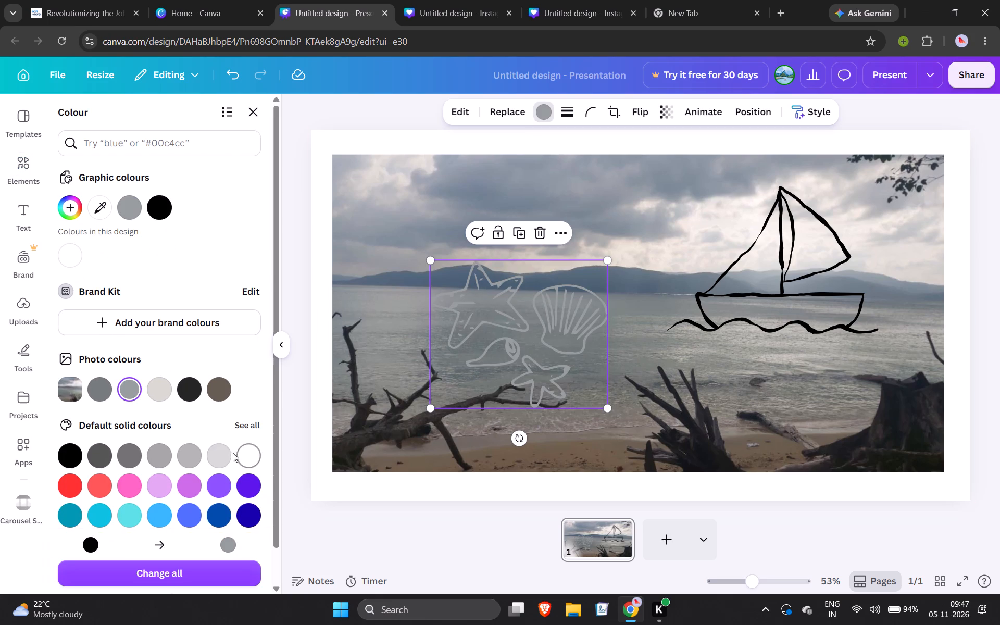
pyautogui.click(156, 457)
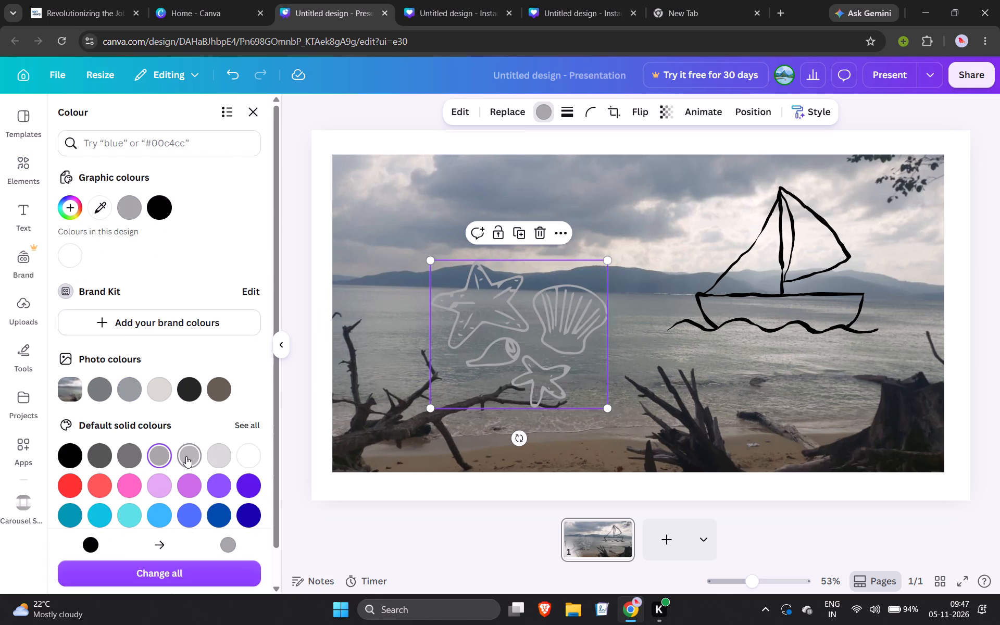
pyautogui.click(197, 456)
pyautogui.click(209, 454)
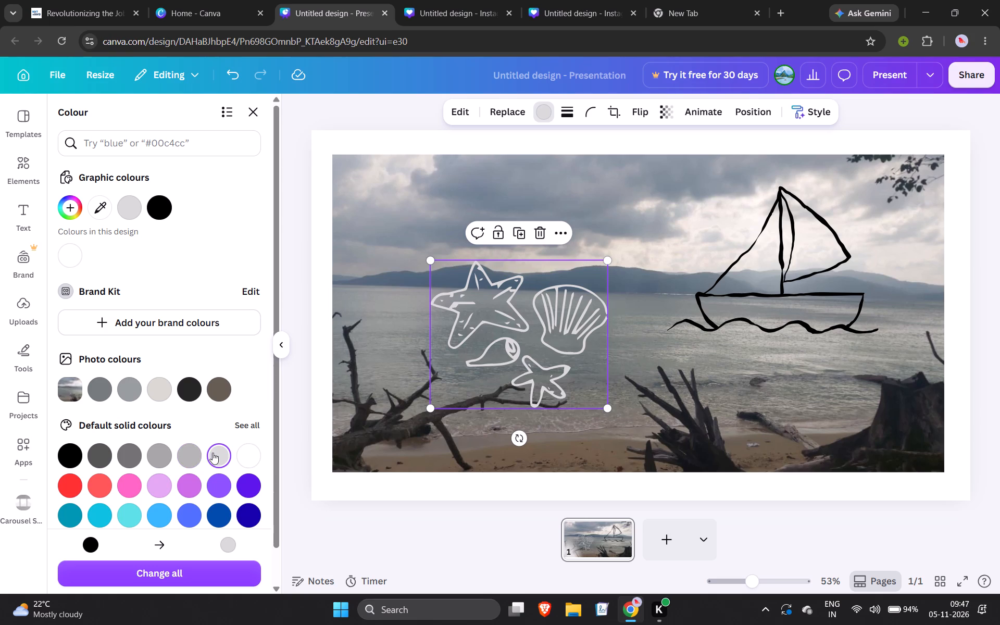
pyautogui.click(196, 454)
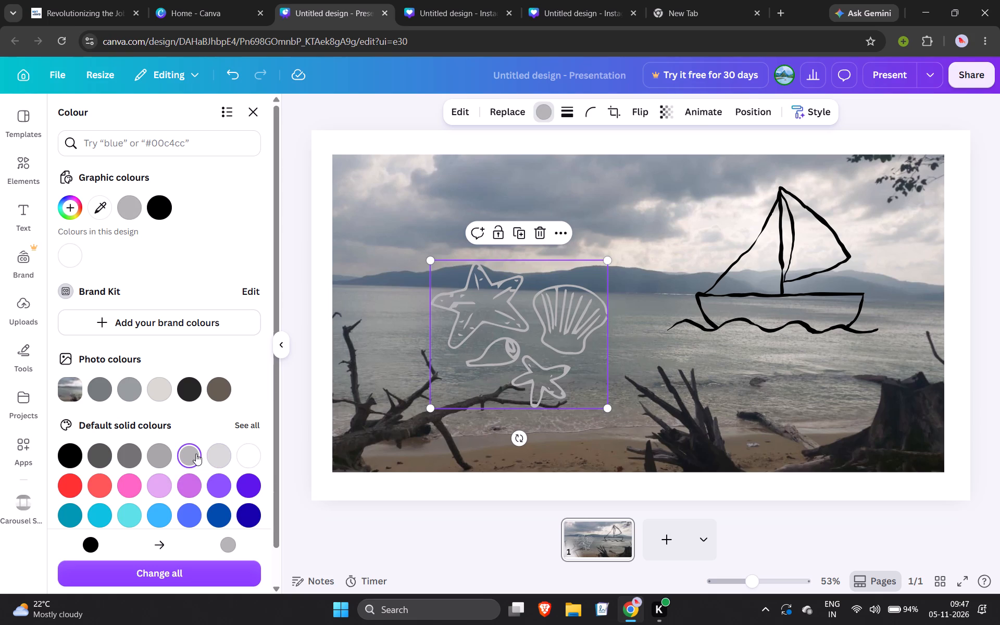
# Recolour the sailboat drawing with the same light grey as the starfish and shells.
pyautogui.click(704, 285)
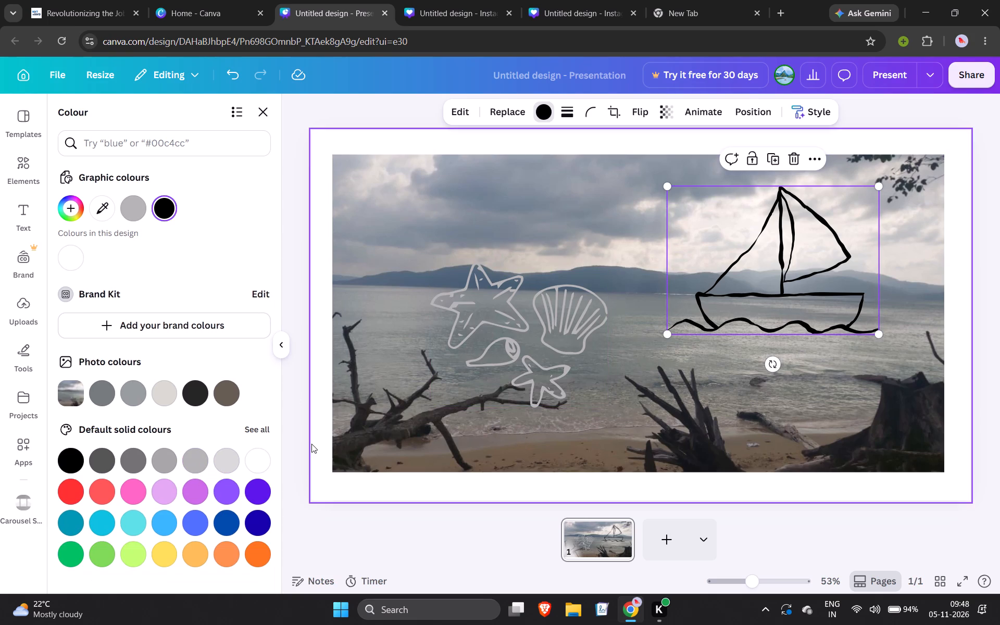
pyautogui.click(207, 461)
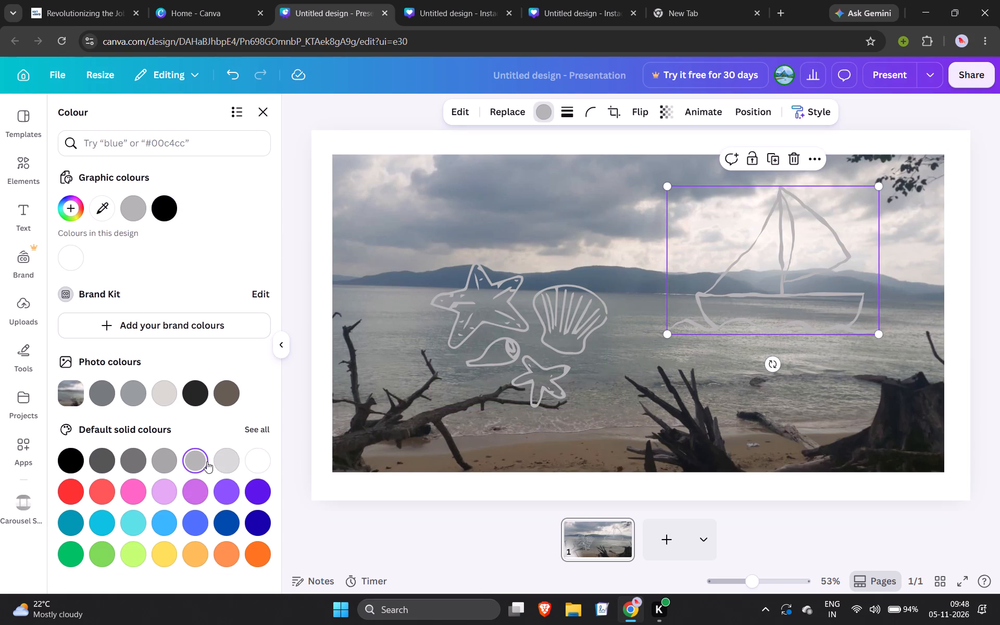
# Shrink the starfish-and-shells drawing to about a third of its width and place it on the water left of the photo's centre.
pyautogui.click(508, 305)
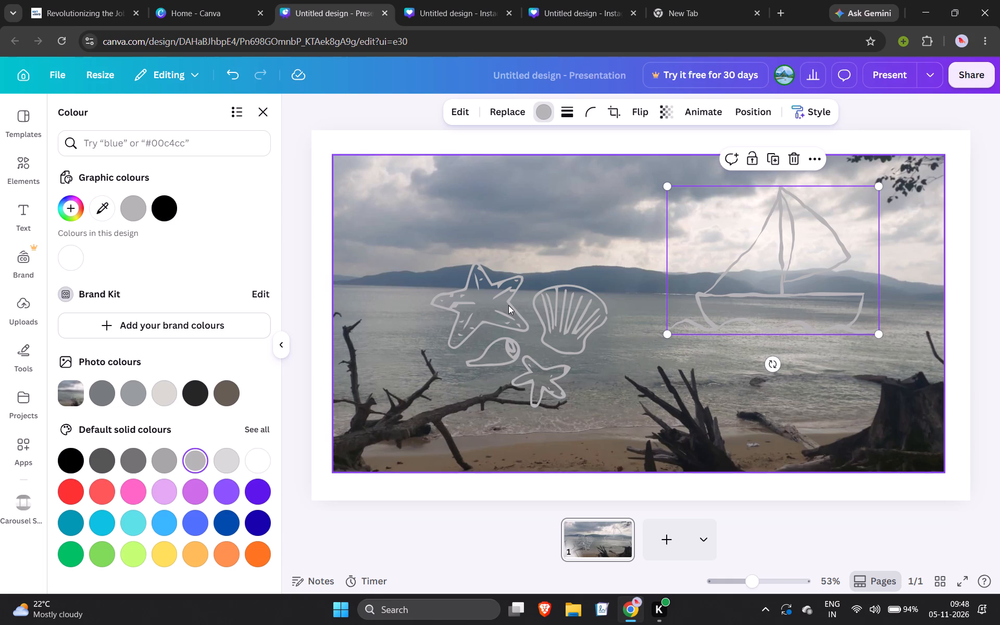
pyautogui.moveTo(430, 258); pyautogui.dragTo(478, 318)
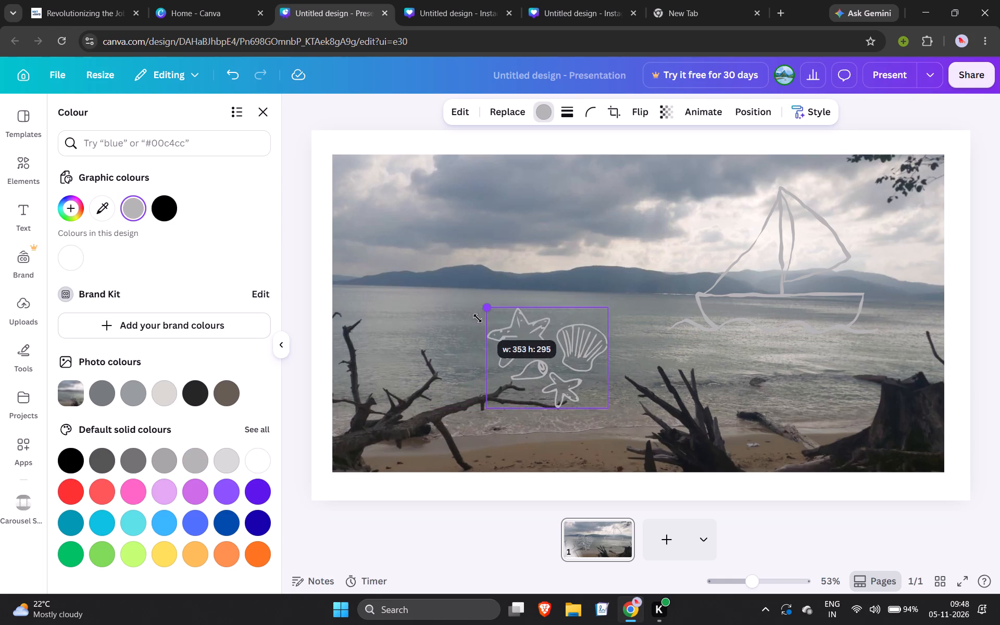
pyautogui.moveTo(478, 318); pyautogui.dragTo(519, 386)
pyautogui.moveTo(585, 372); pyautogui.dragTo(581, 374)
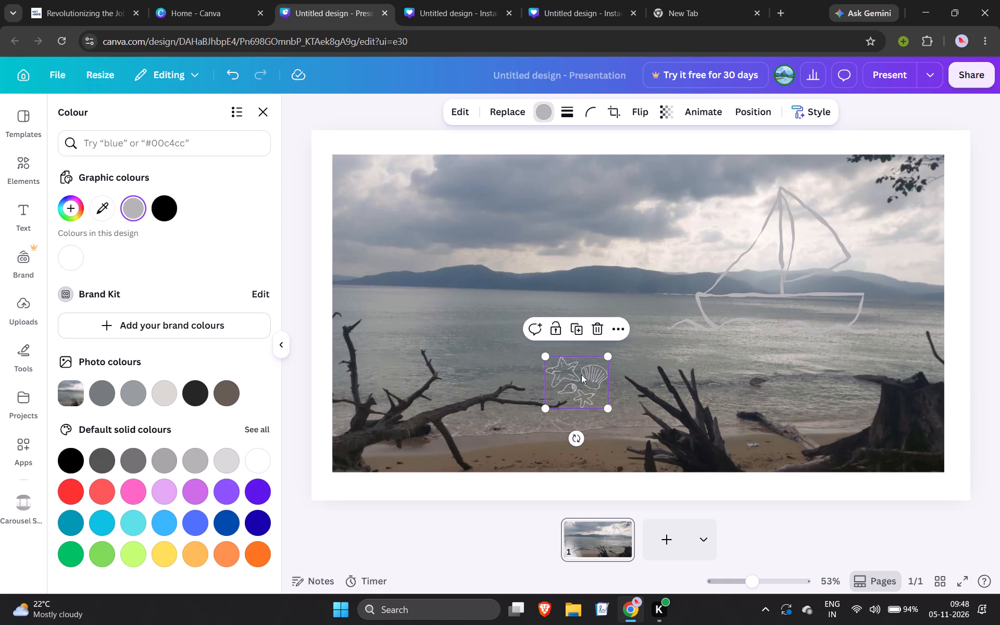
pyautogui.moveTo(581, 374); pyautogui.dragTo(520, 427)
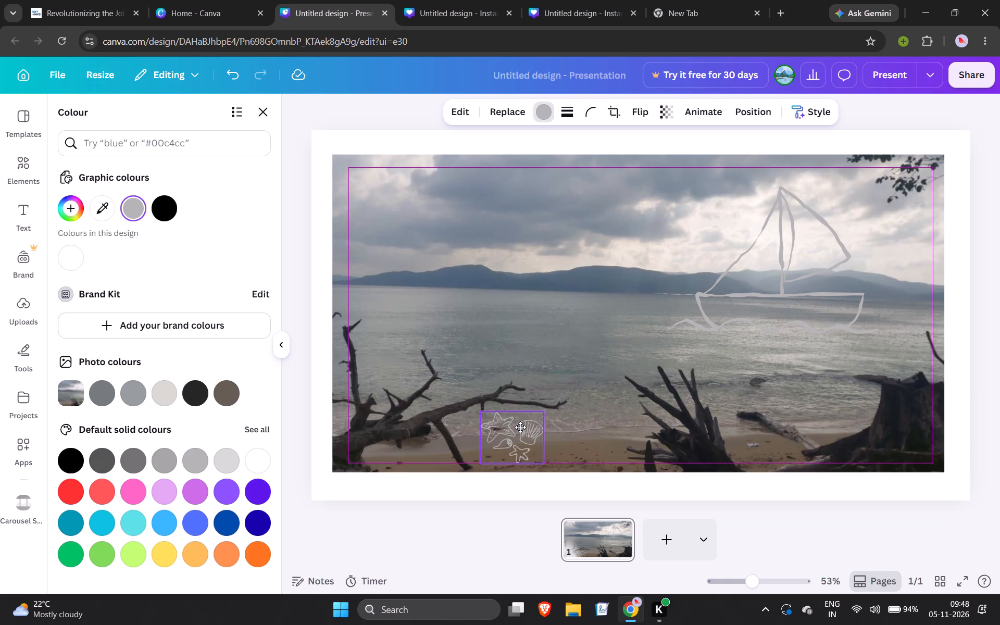
pyautogui.moveTo(520, 427); pyautogui.dragTo(517, 410)
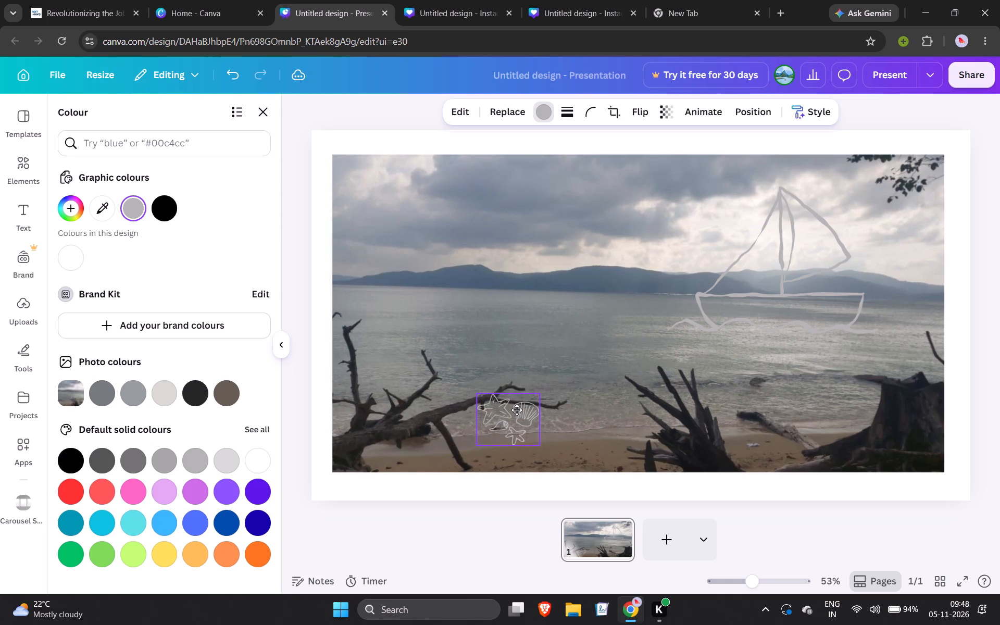
pyautogui.moveTo(517, 410); pyautogui.dragTo(493, 323)
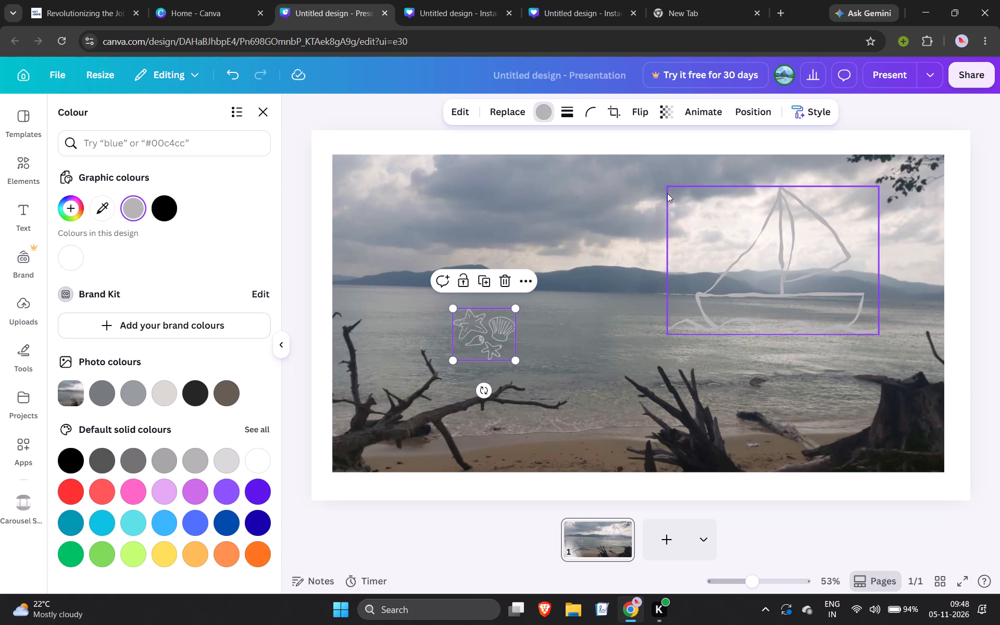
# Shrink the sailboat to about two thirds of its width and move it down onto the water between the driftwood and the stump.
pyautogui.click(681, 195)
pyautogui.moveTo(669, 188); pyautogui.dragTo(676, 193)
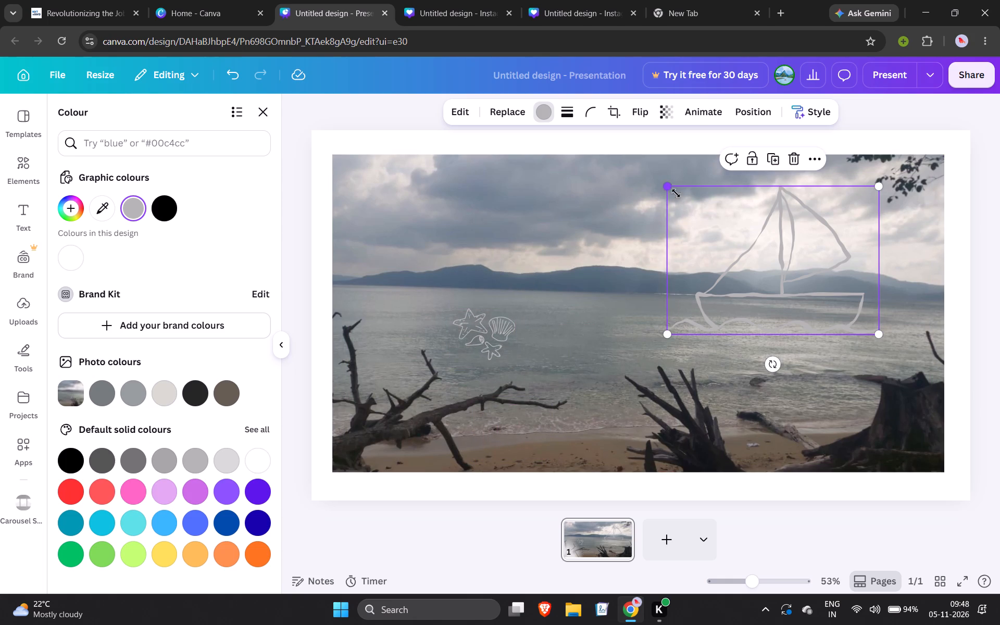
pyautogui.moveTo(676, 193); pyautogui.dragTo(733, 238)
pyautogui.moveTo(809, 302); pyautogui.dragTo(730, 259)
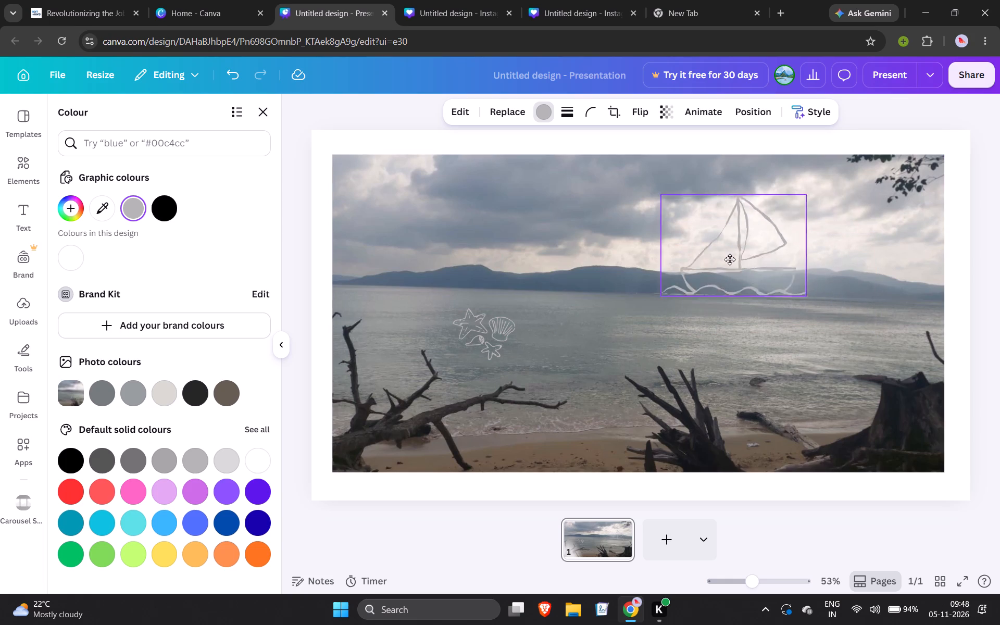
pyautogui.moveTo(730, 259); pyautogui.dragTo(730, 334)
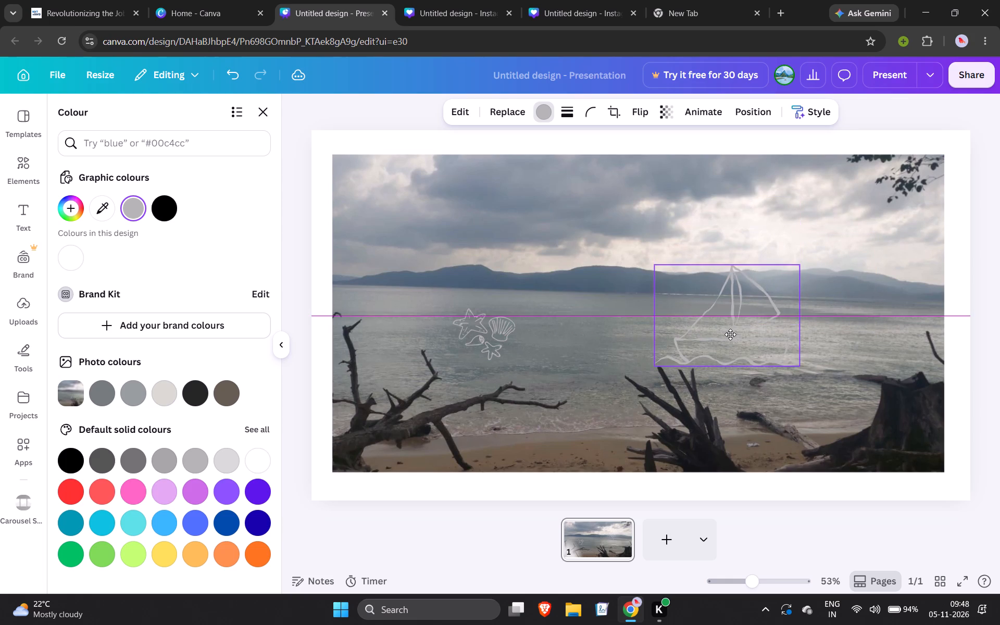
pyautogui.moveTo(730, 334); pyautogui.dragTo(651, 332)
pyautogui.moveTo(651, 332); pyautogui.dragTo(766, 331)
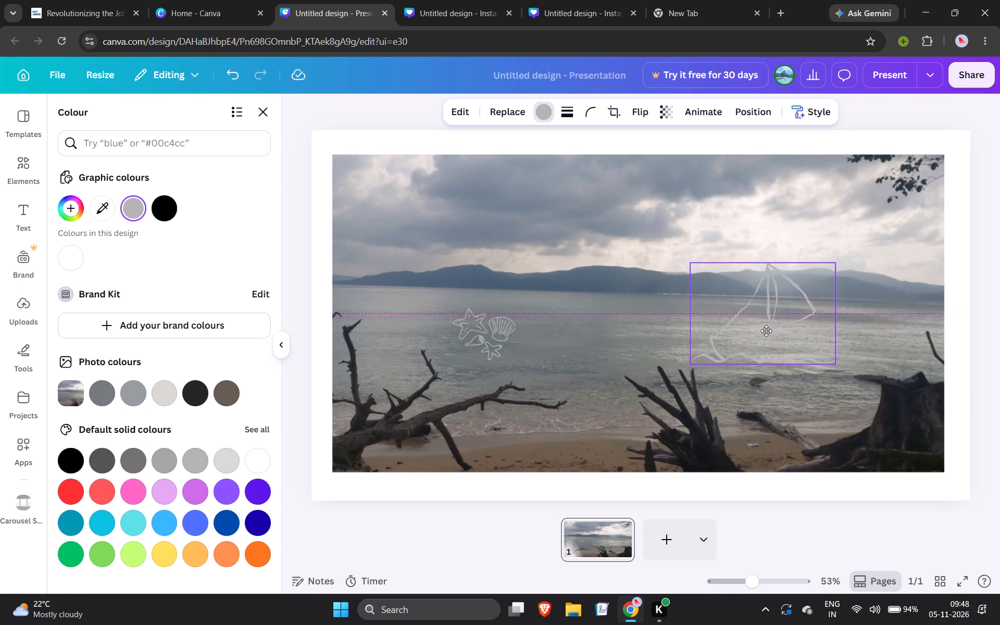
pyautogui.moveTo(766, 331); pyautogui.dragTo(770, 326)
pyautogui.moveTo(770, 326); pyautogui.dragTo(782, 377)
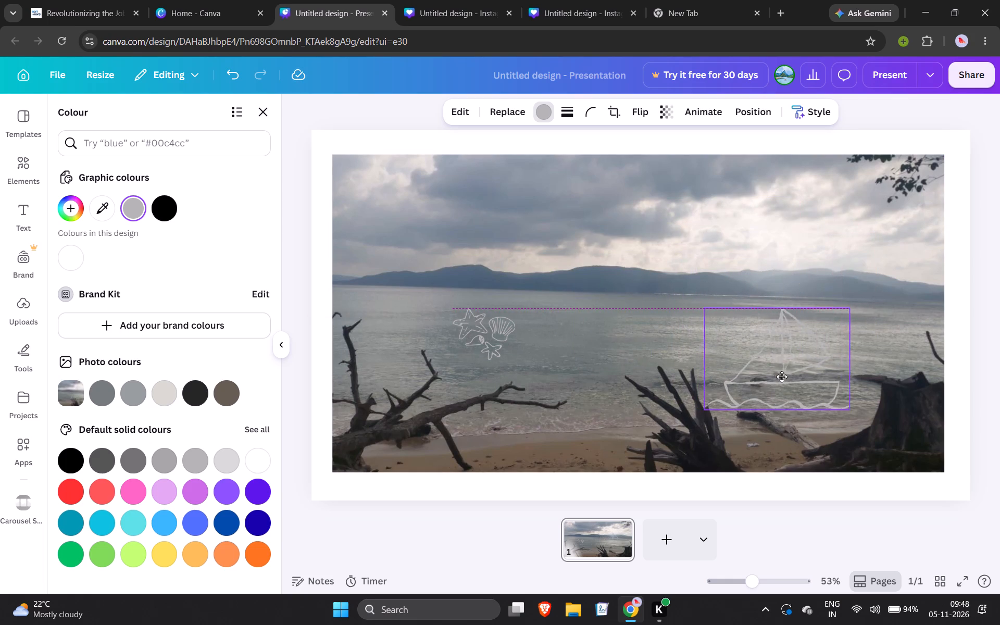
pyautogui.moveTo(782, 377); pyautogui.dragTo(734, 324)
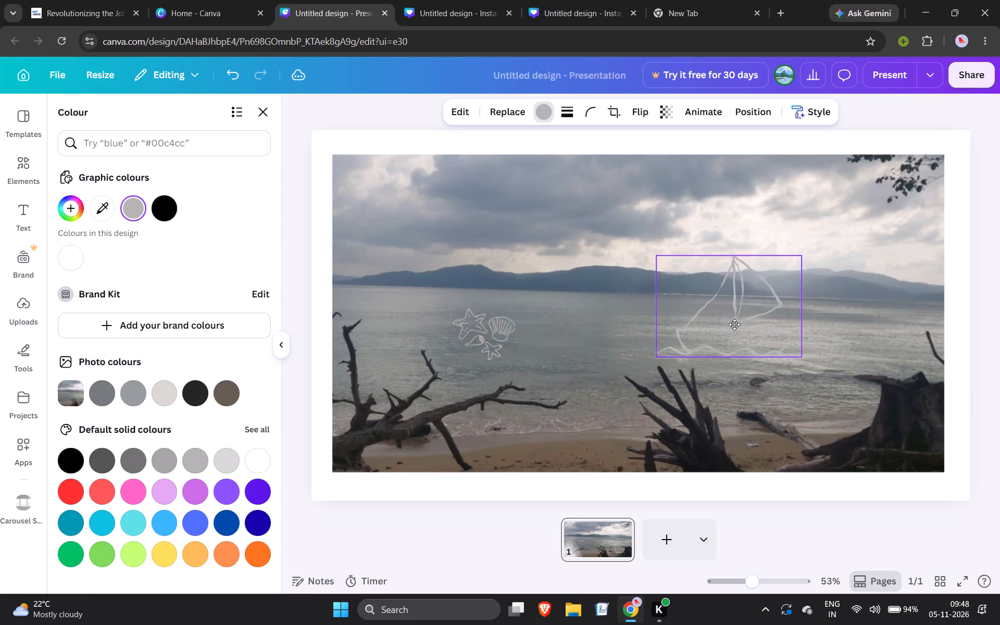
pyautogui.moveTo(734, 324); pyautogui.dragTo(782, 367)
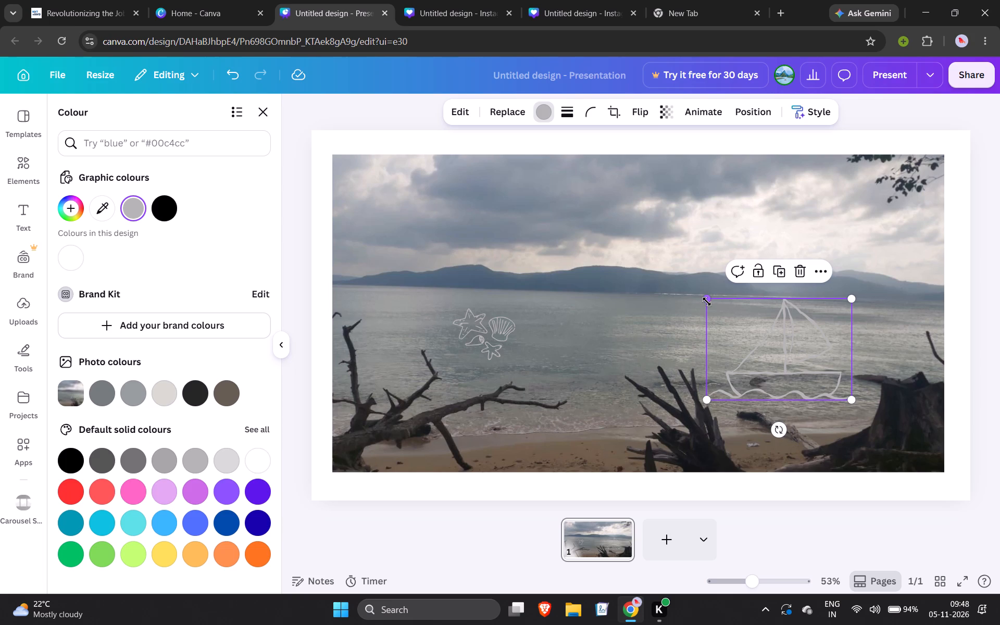
# Resize the sailboat to about three quarters of its original width and set it across the horizon, right of the photo's centre.
pyautogui.moveTo(707, 302); pyautogui.dragTo(734, 320)
pyautogui.moveTo(811, 364); pyautogui.dragTo(797, 339)
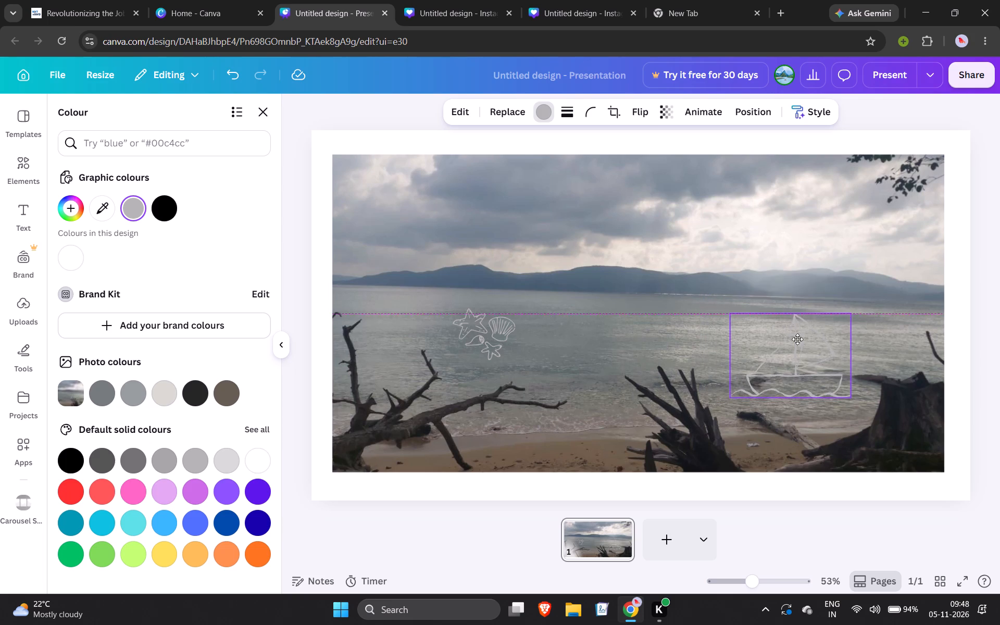
pyautogui.moveTo(797, 339); pyautogui.dragTo(786, 323)
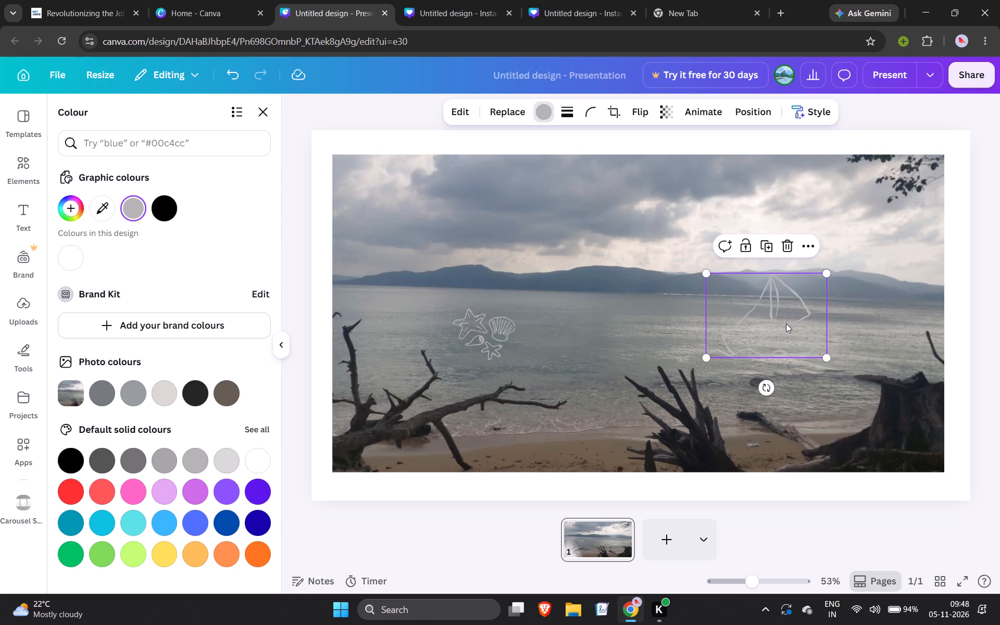
pyautogui.moveTo(707, 273); pyautogui.dragTo(733, 327)
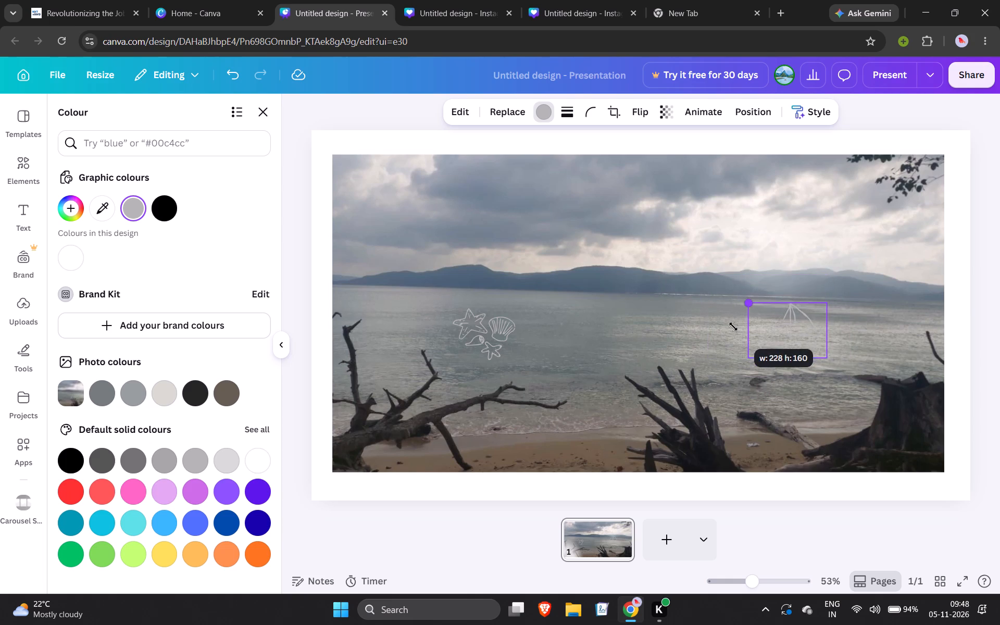
pyautogui.moveTo(733, 327); pyautogui.dragTo(660, 257)
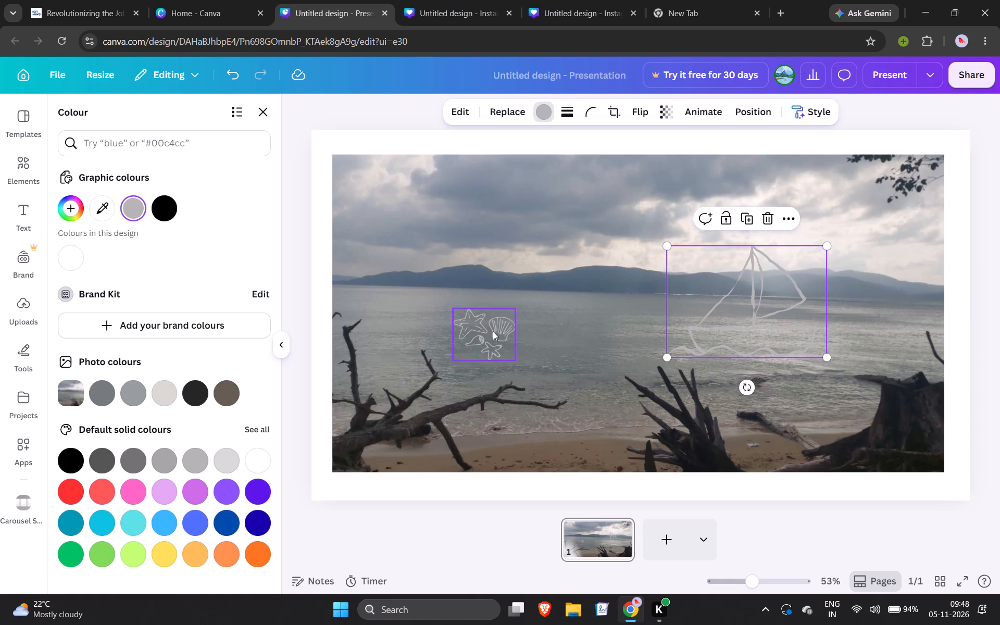
# Reposition the sailboat across the horizon and water left of centre, and the starfish-and-shells drawing in the sky just right of centre.
pyautogui.moveTo(493, 331); pyautogui.dragTo(603, 424)
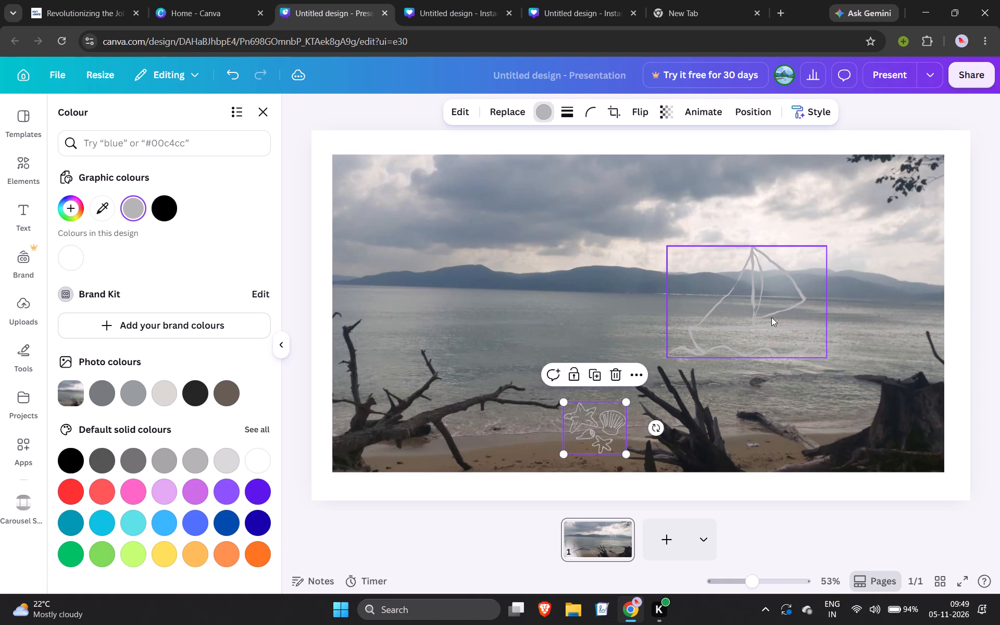
pyautogui.moveTo(771, 317); pyautogui.dragTo(548, 330)
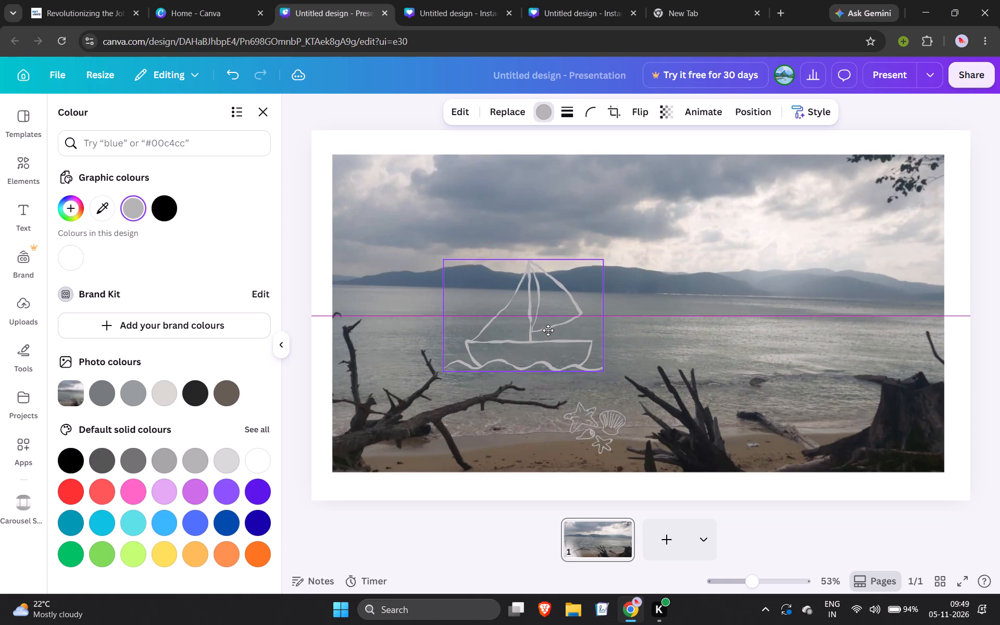
pyautogui.moveTo(548, 330); pyautogui.dragTo(547, 330)
pyautogui.moveTo(582, 411); pyautogui.dragTo(735, 315)
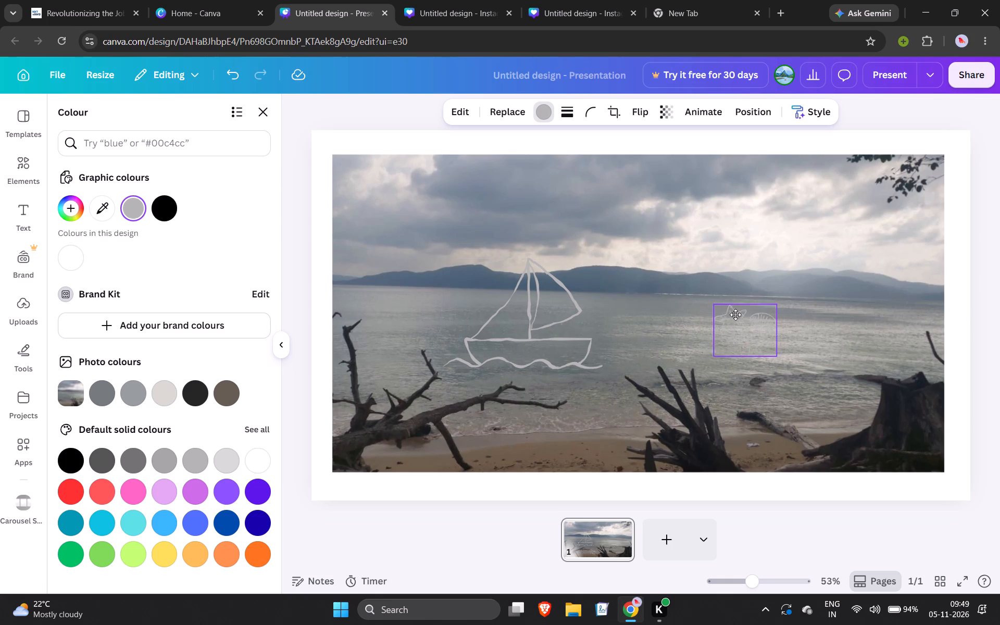
pyautogui.moveTo(735, 315); pyautogui.dragTo(736, 316)
pyautogui.moveTo(736, 316); pyautogui.dragTo(636, 227)
pyautogui.click(609, 227)
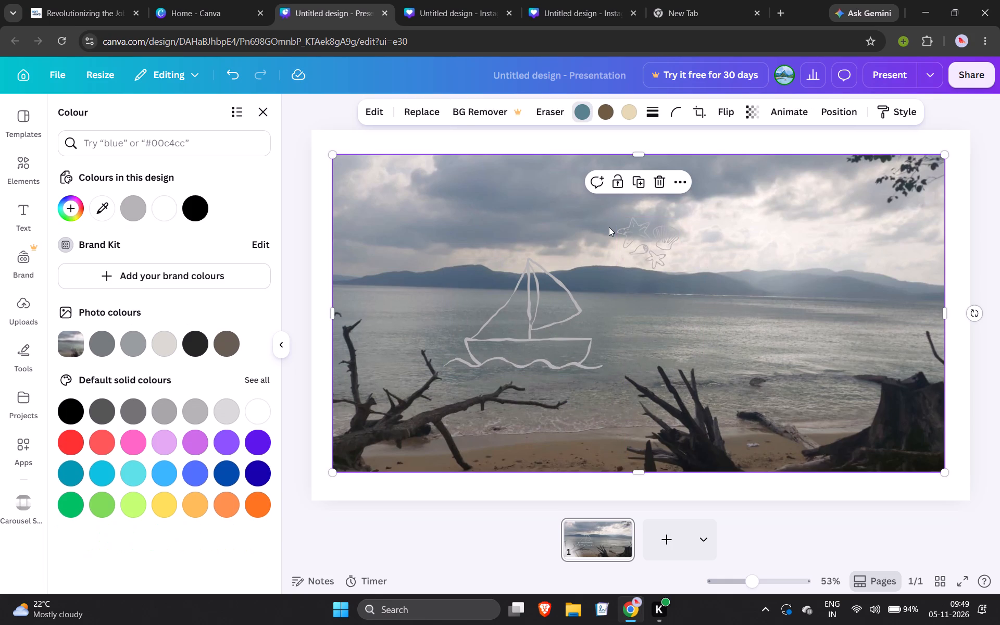
# Move the sailboat up and left across the horizon, and the starfish-and-shells drawing down to the shoreline between the two pieces of driftwood.
pyautogui.moveTo(536, 337); pyautogui.dragTo(492, 319)
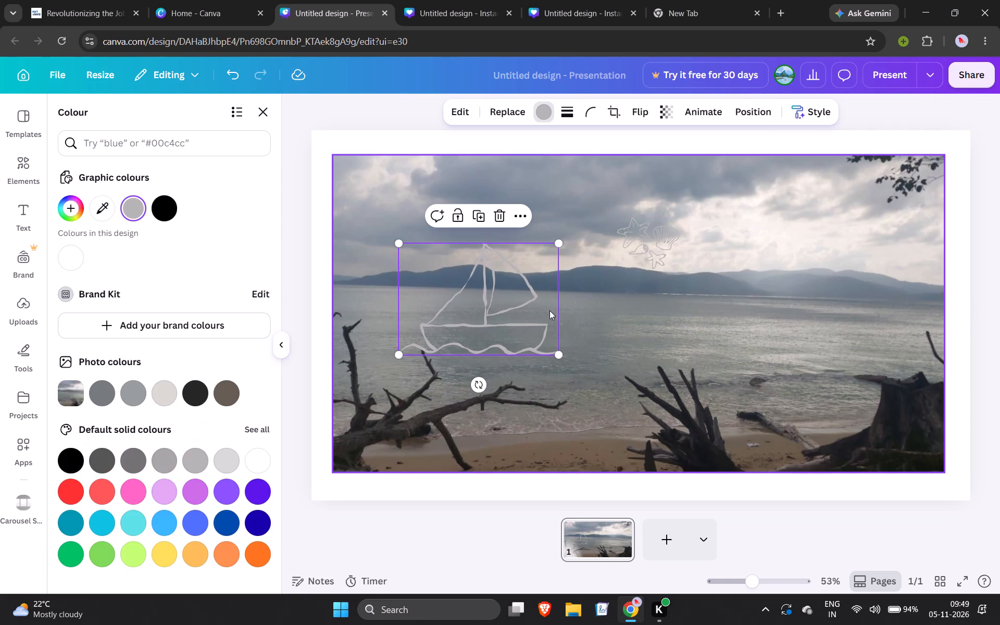
pyautogui.moveTo(655, 245); pyautogui.dragTo(612, 412)
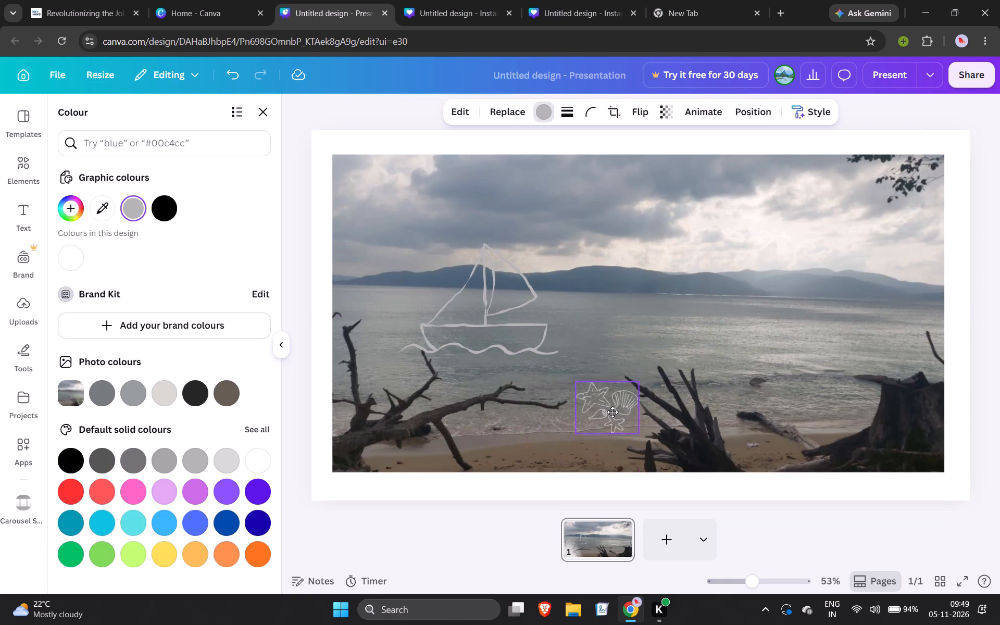
pyautogui.moveTo(612, 412); pyautogui.dragTo(602, 417)
pyautogui.click(740, 269)
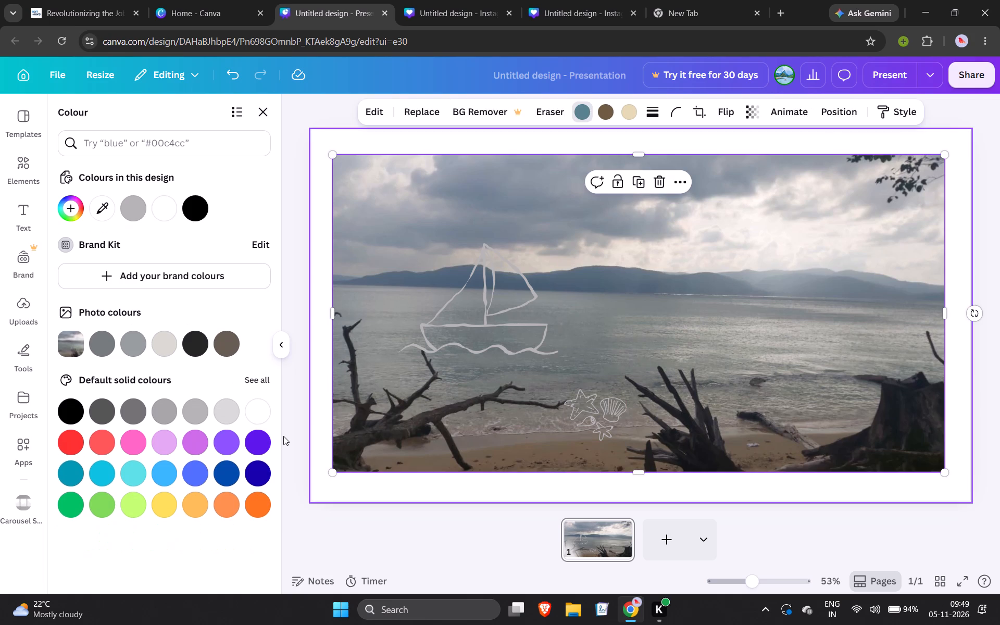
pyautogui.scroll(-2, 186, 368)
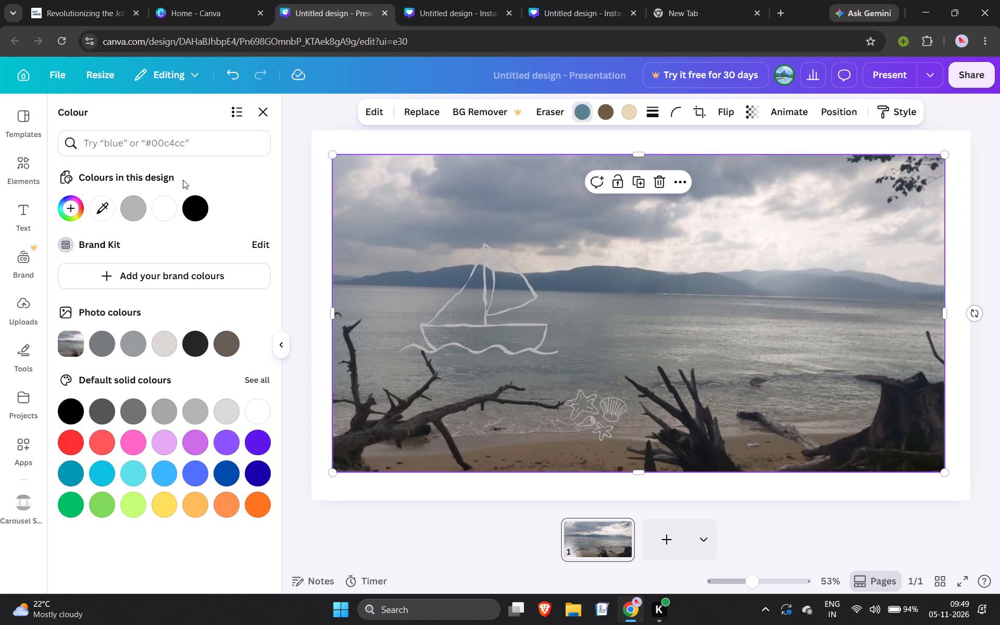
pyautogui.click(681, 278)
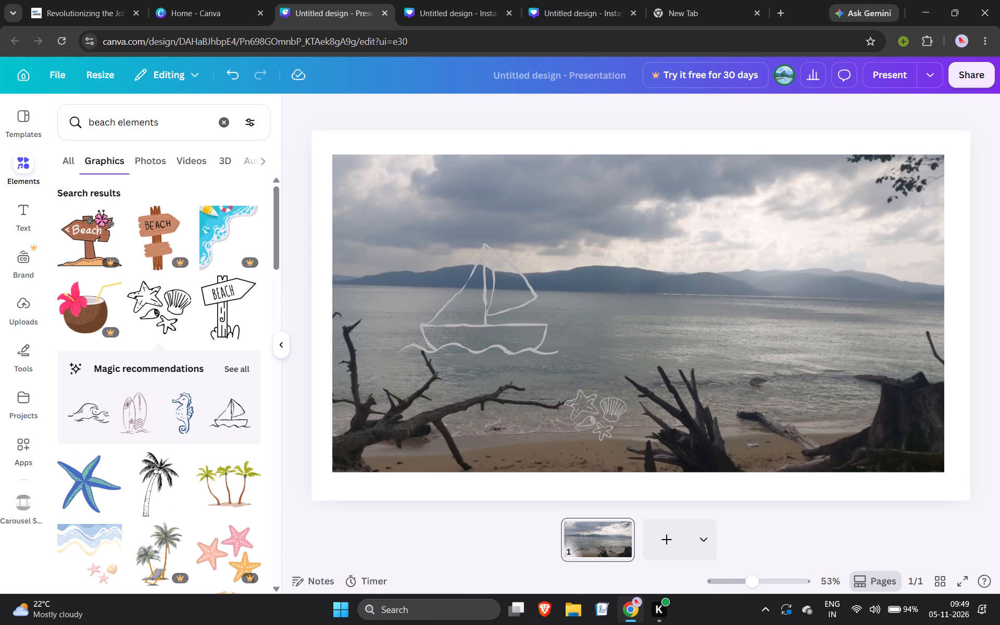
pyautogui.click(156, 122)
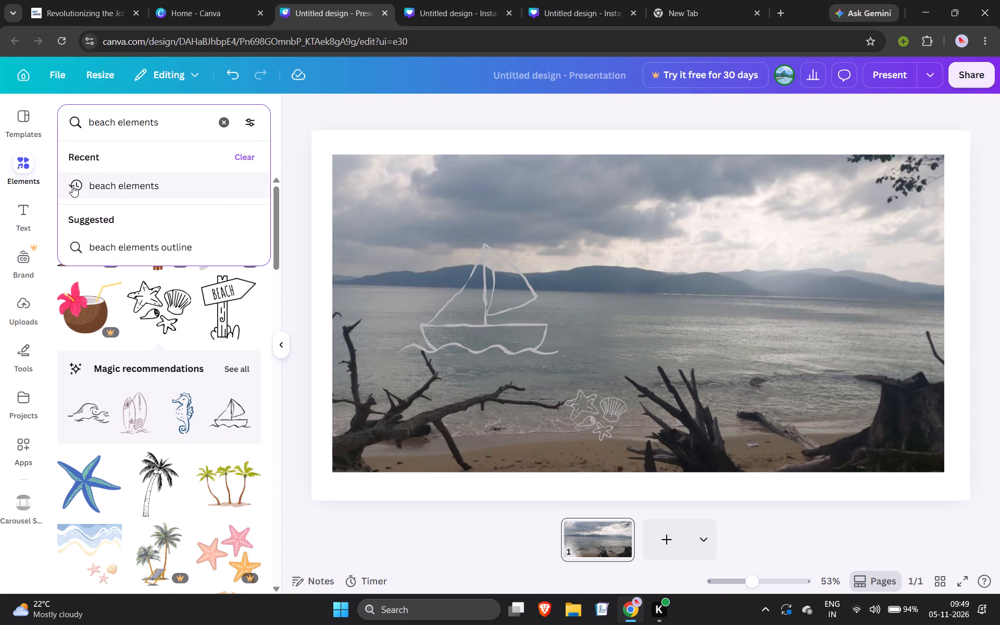
# Add a body text caption to the photo reading "Gloomy beachy vibes for the win".
pyautogui.click(24, 220)
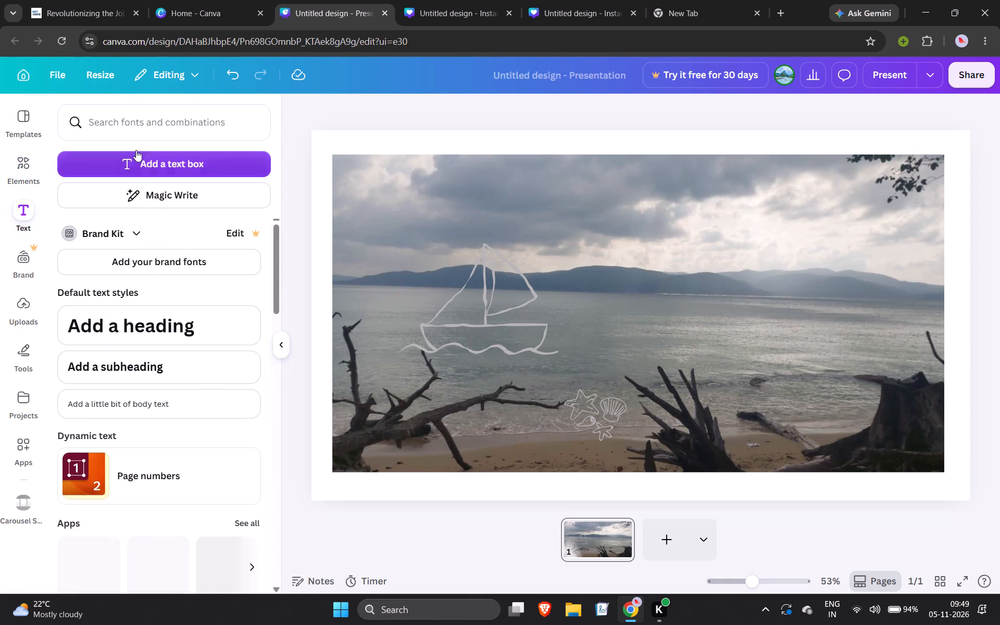
pyautogui.click(131, 123)
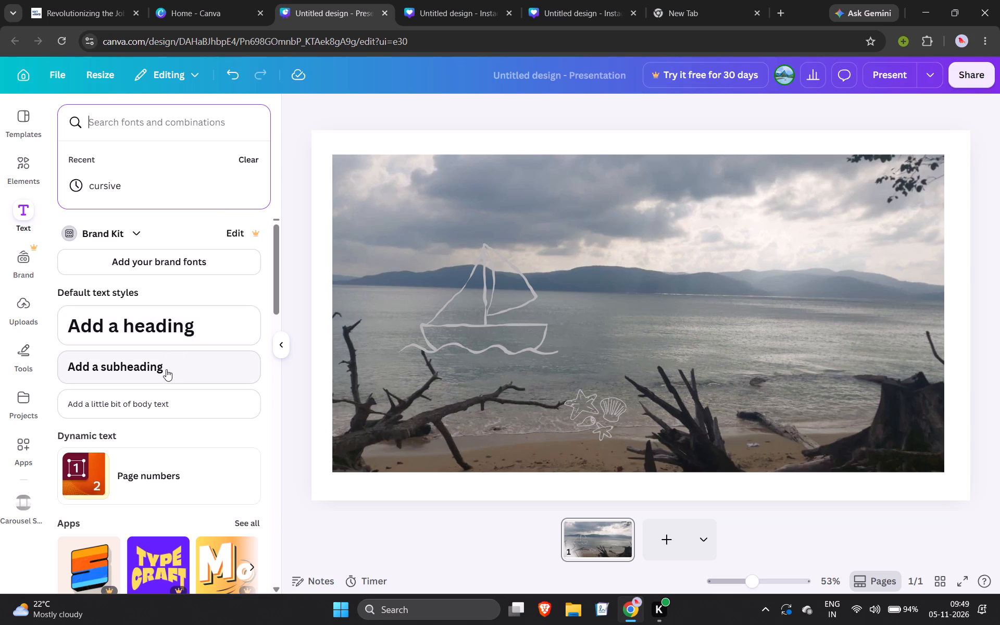
pyautogui.click(155, 409)
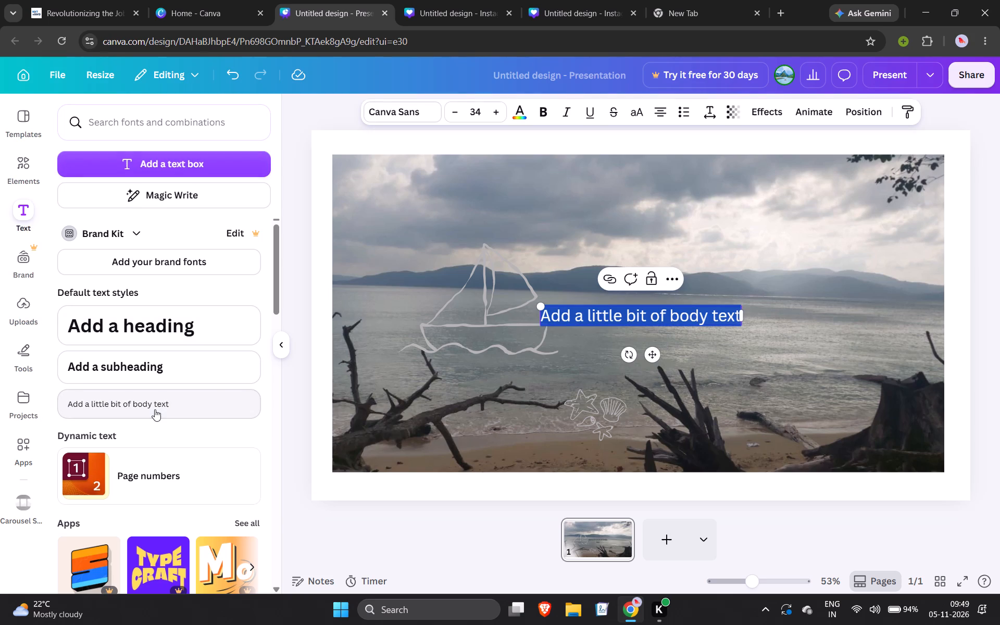
pyautogui.press('BackSpace')
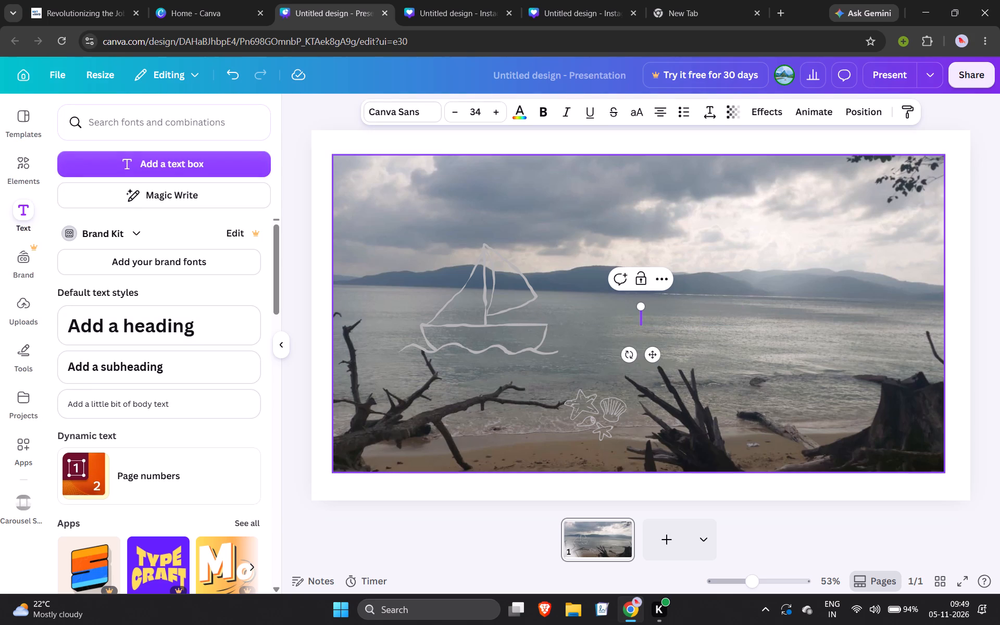
pyautogui.press('BackSpace')
pyautogui.press('BackSpace')
pyautogui.write('loomy beachy vibes')
pyautogui.press('space')
pyautogui.write('for the win')
pyautogui.press('space')
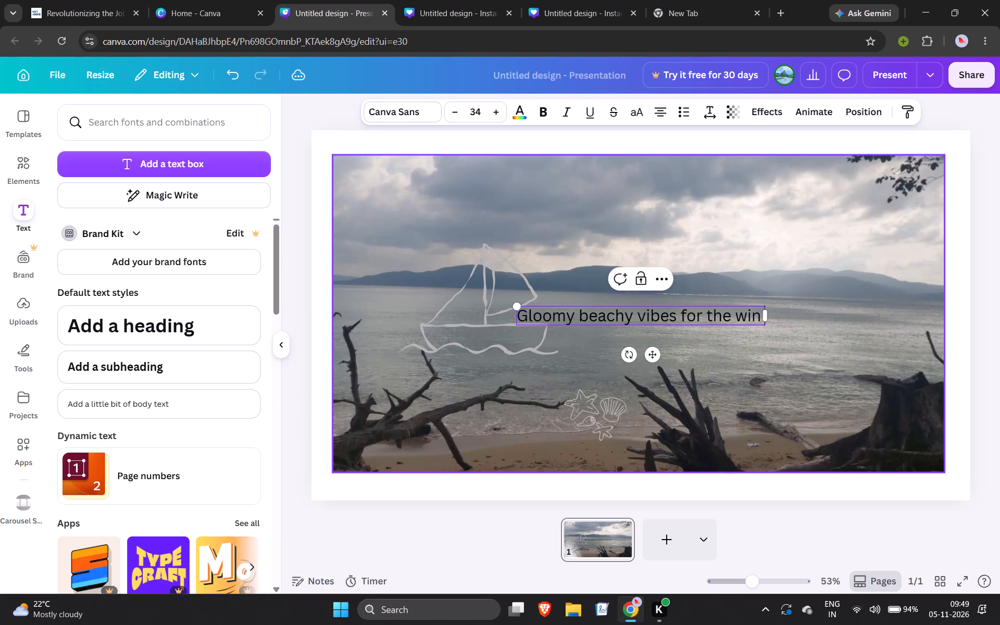
# Try the handwriting font Leckerli One on the whole caption, and settle on Avallon Alt.
pyautogui.click(642, 323)
pyautogui.doubleClick(537, 322)
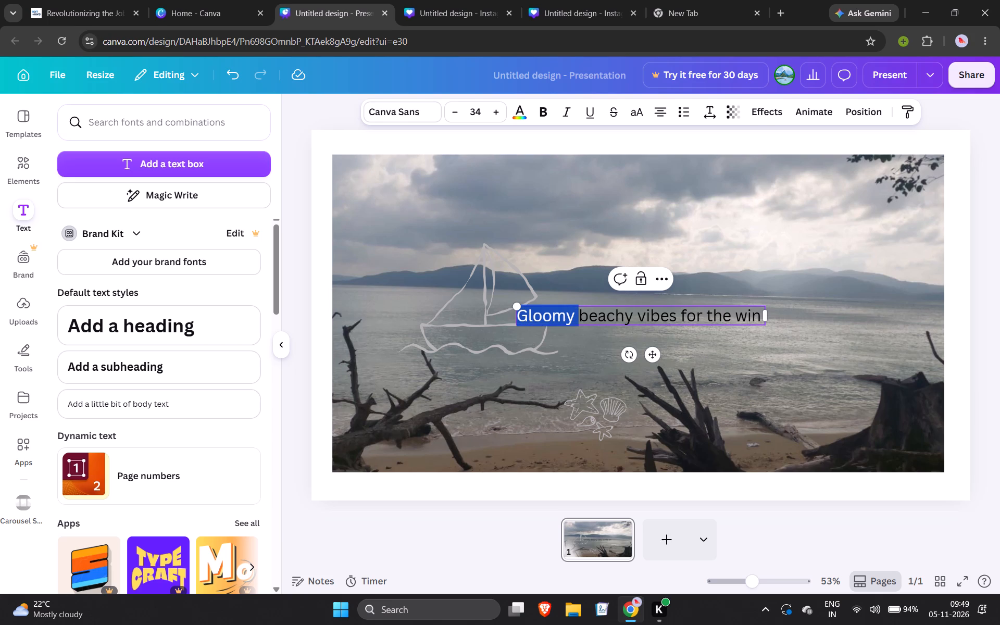
pyautogui.click(566, 314)
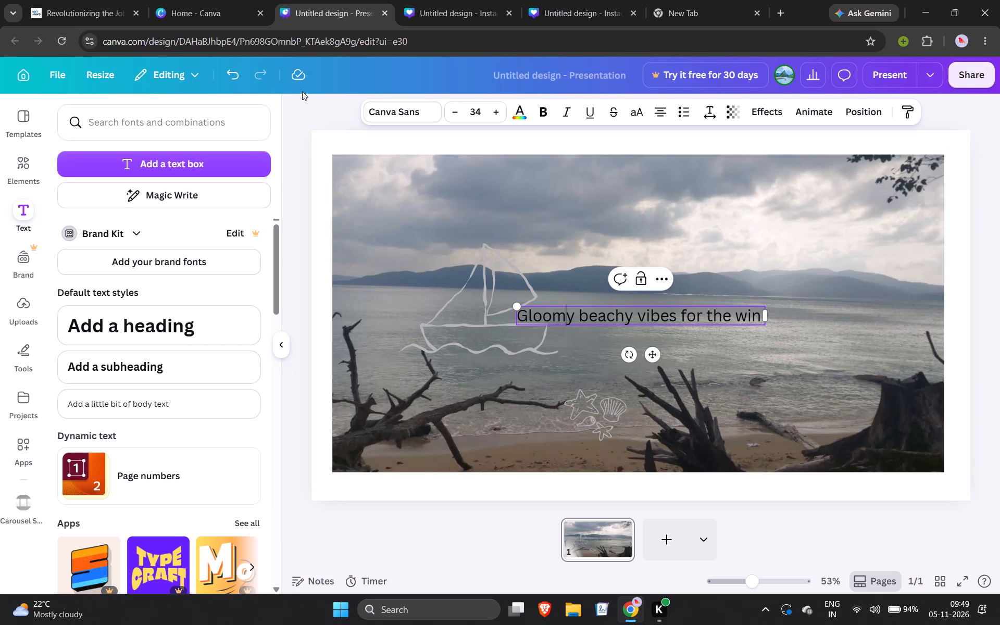
pyautogui.click(414, 114)
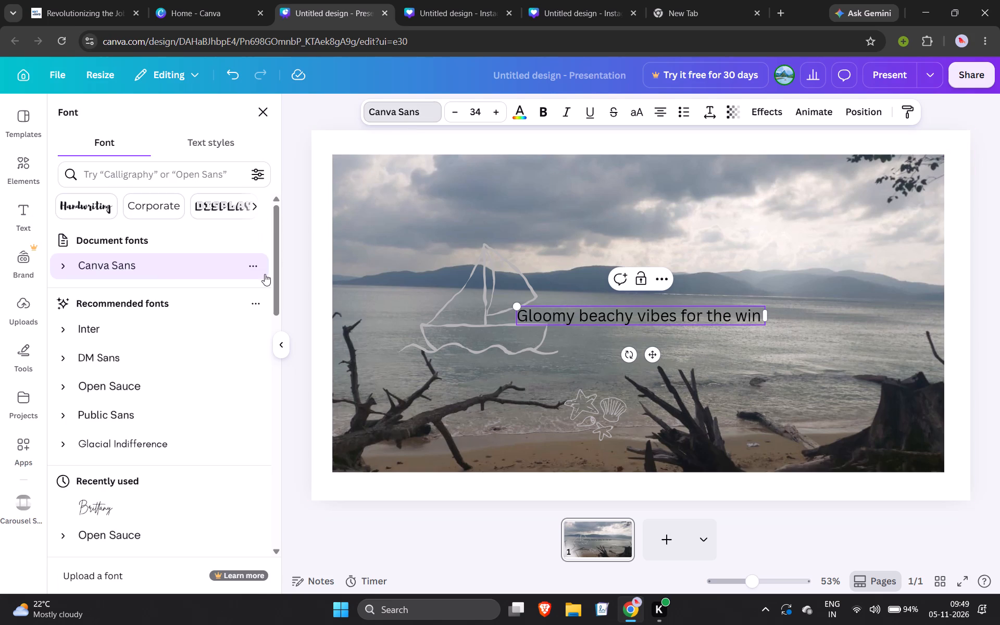
pyautogui.click(87, 206)
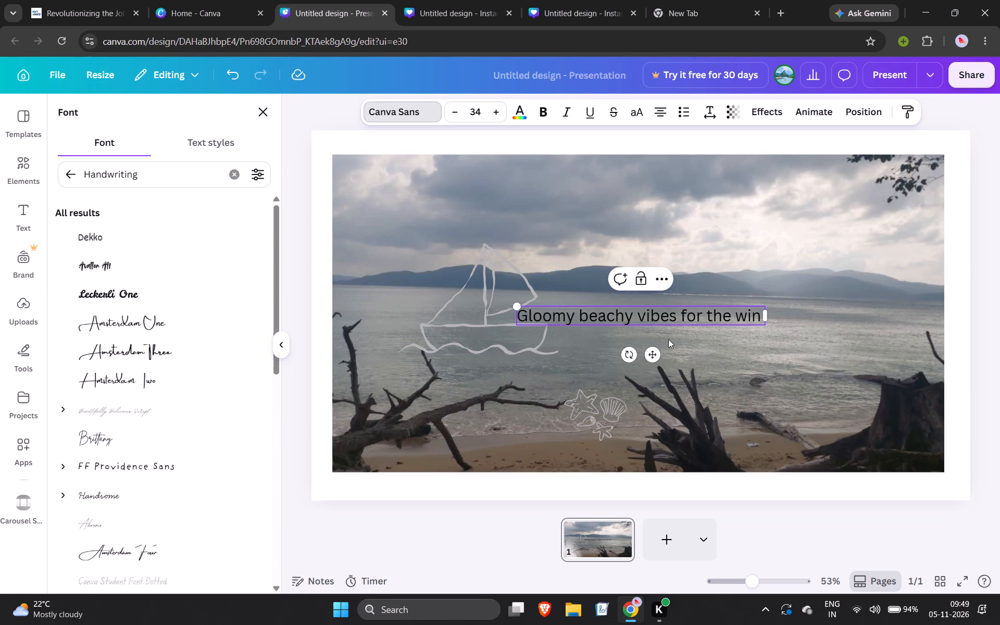
pyautogui.tripleClick(612, 311)
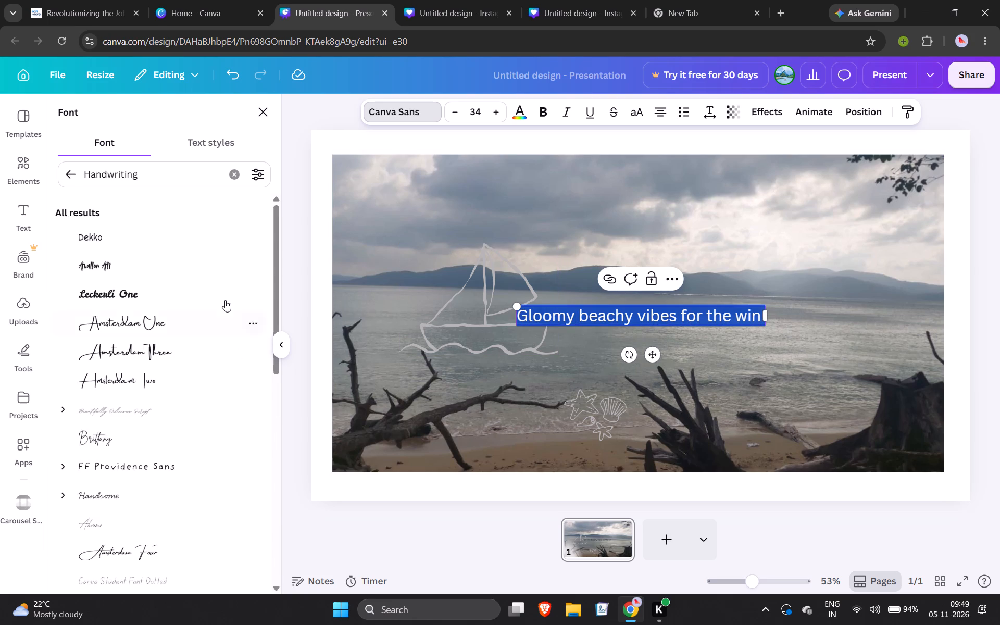
pyautogui.click(129, 301)
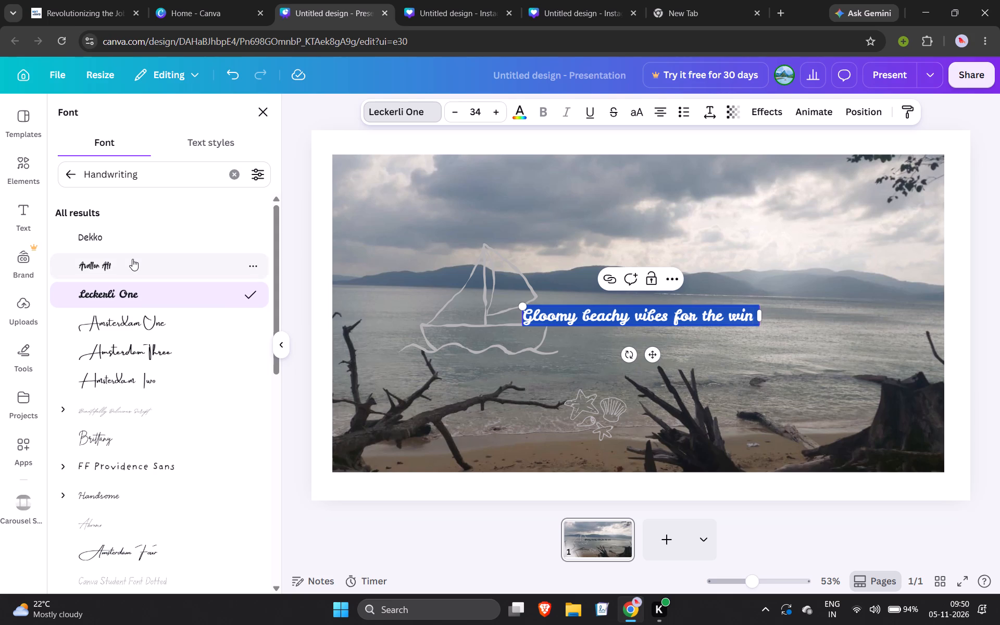
pyautogui.click(114, 260)
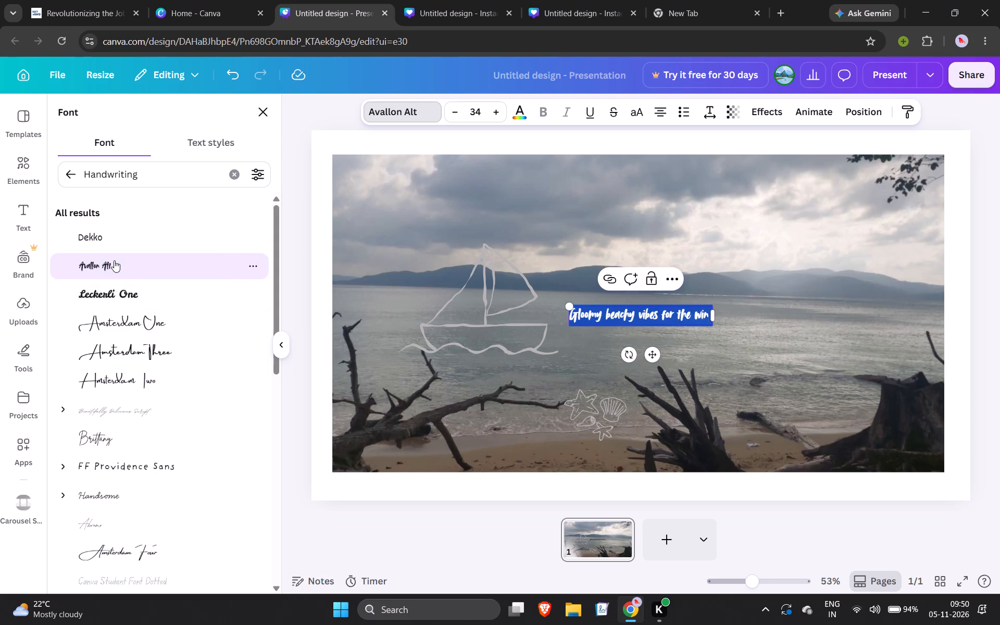
pyautogui.scroll(-4, 114, 260)
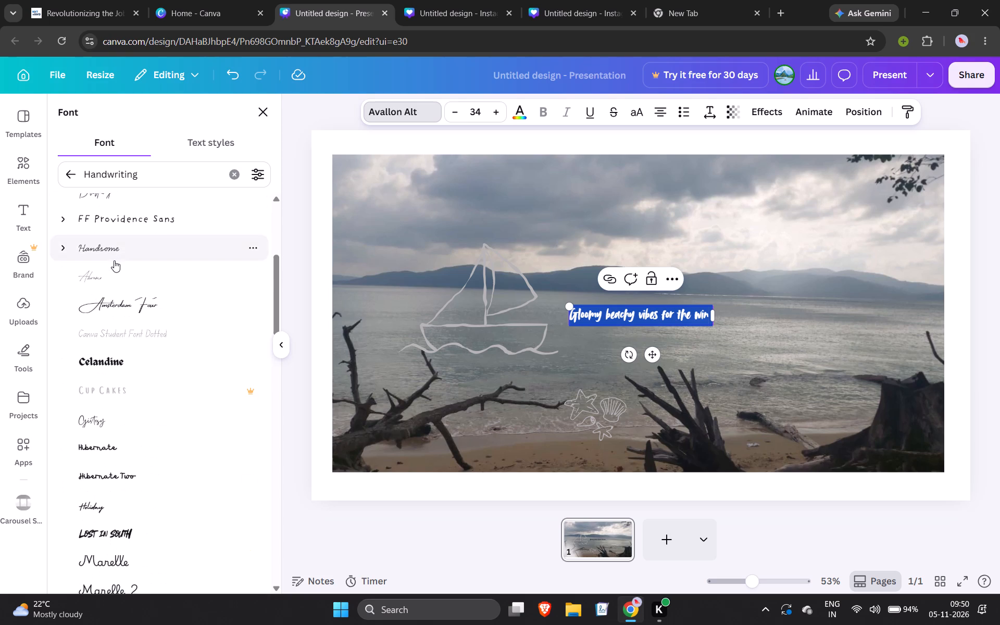
pyautogui.click(648, 242)
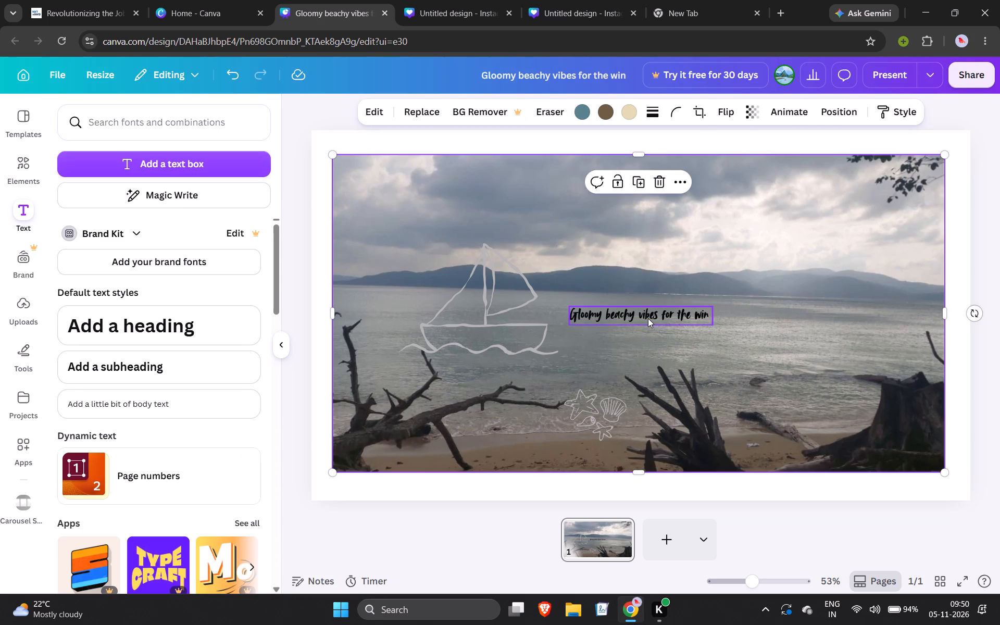
# Recolour the whole caption, trying solid white before applying the default grey-to-white gradient.
pyautogui.click(648, 318)
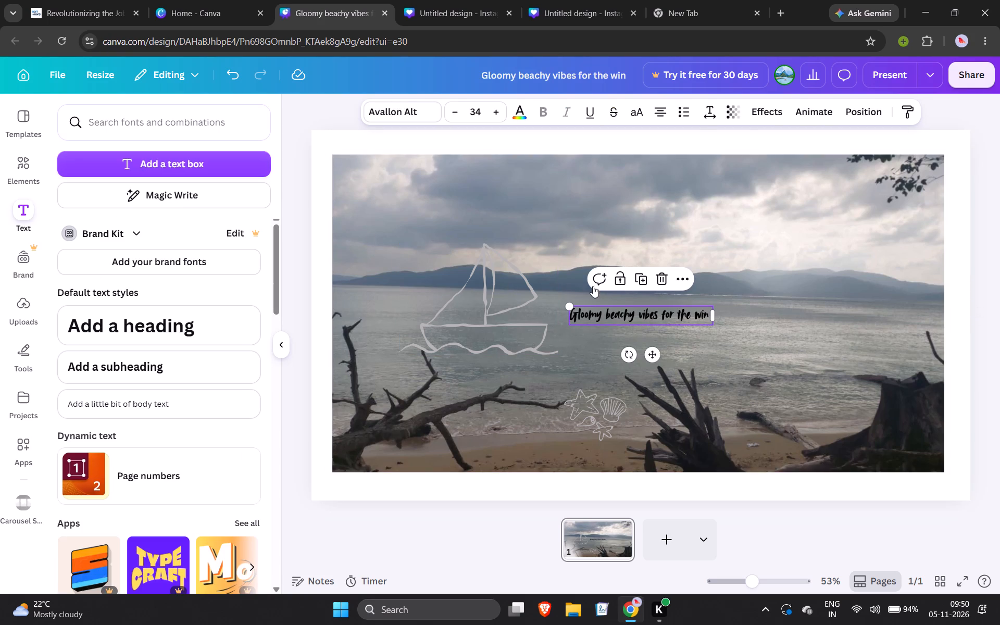
pyautogui.tripleClick(619, 312)
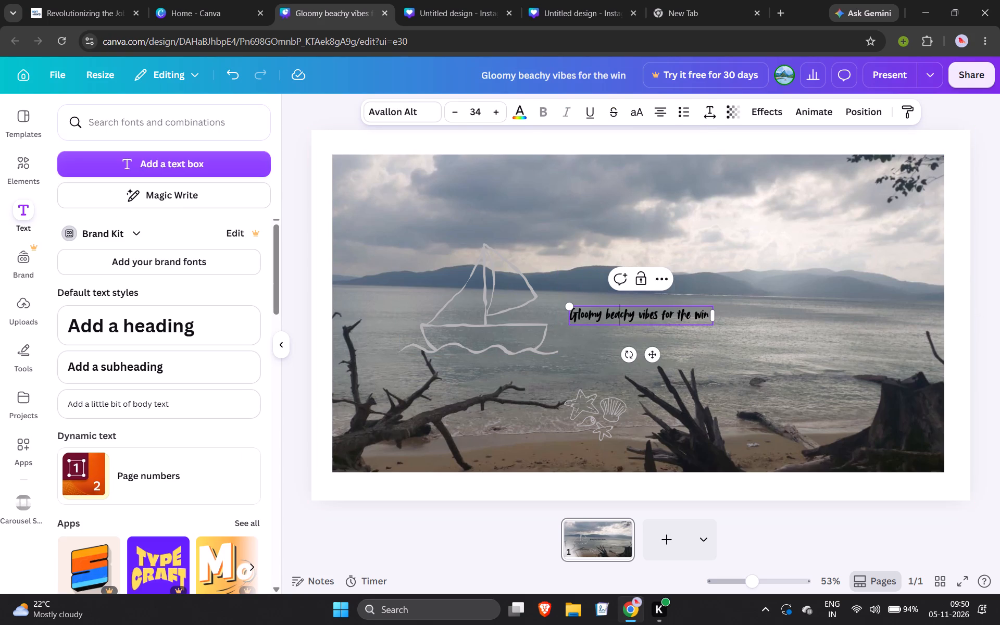
pyautogui.click(517, 116)
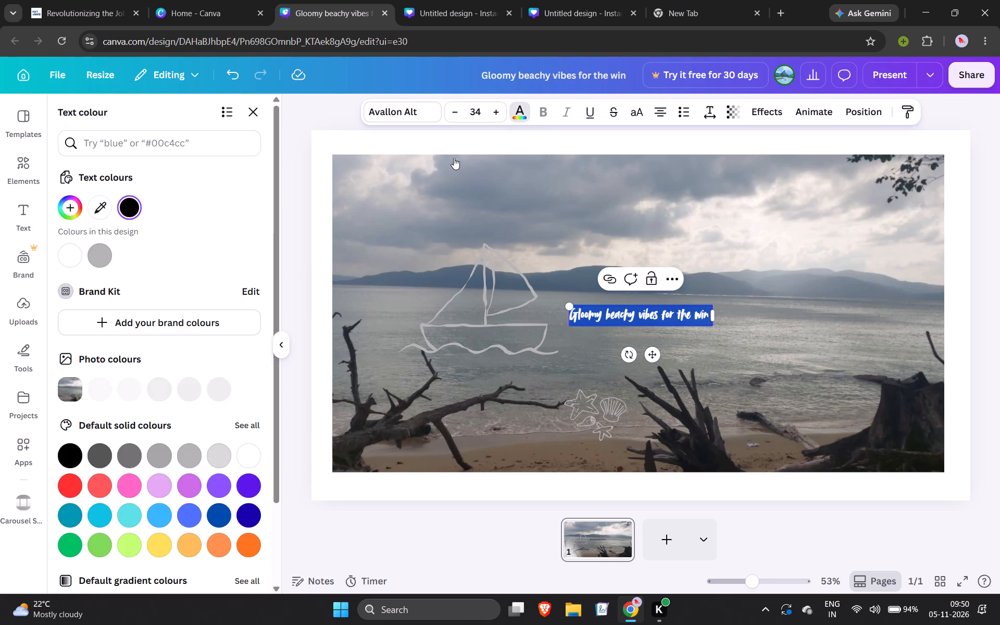
pyautogui.click(69, 255)
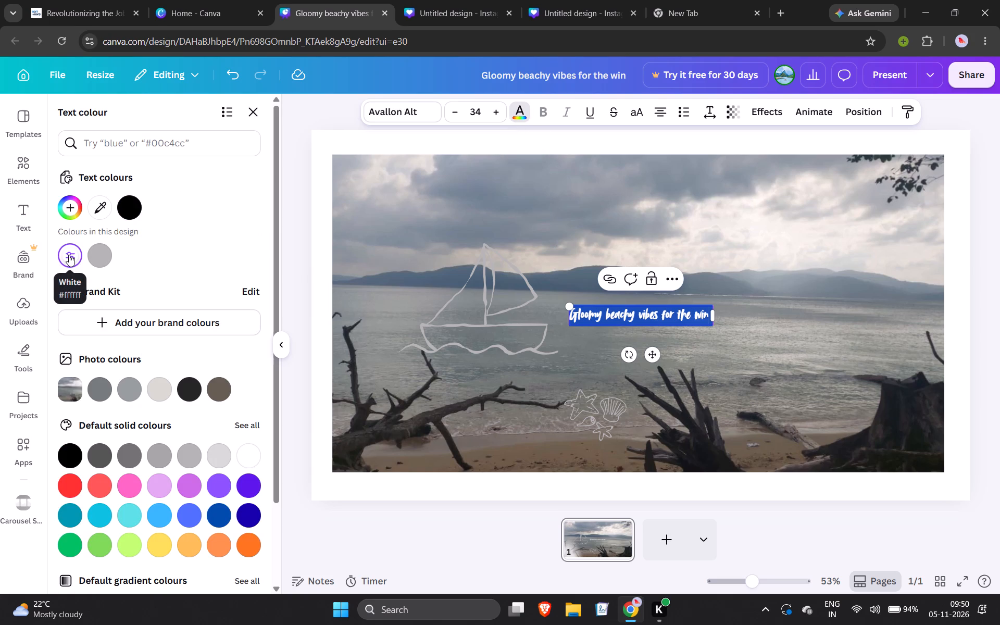
pyautogui.scroll(-1, 236, 395)
pyautogui.click(244, 399)
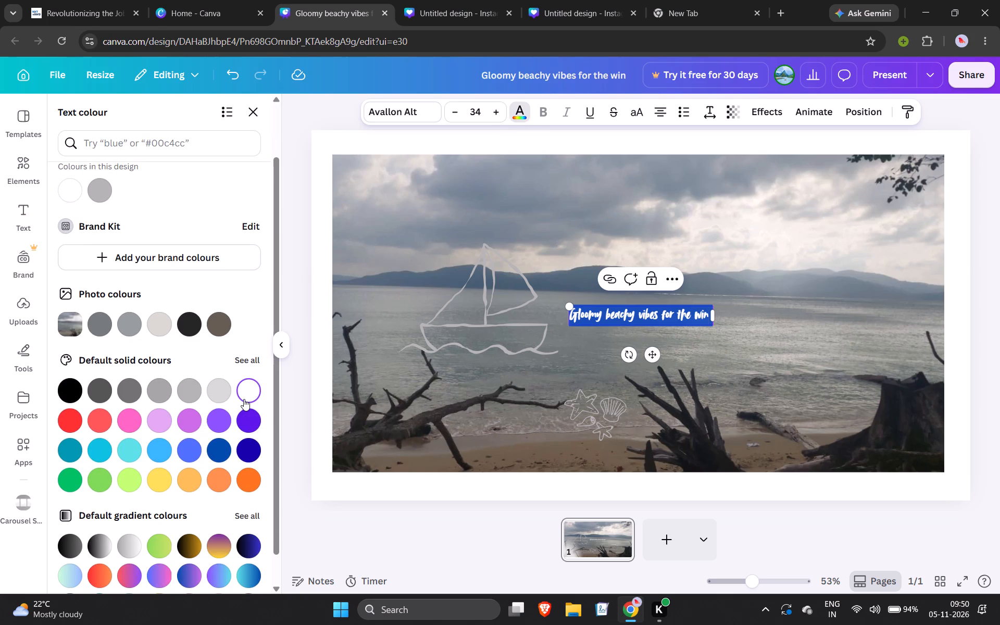
pyautogui.scroll(-3, 163, 500)
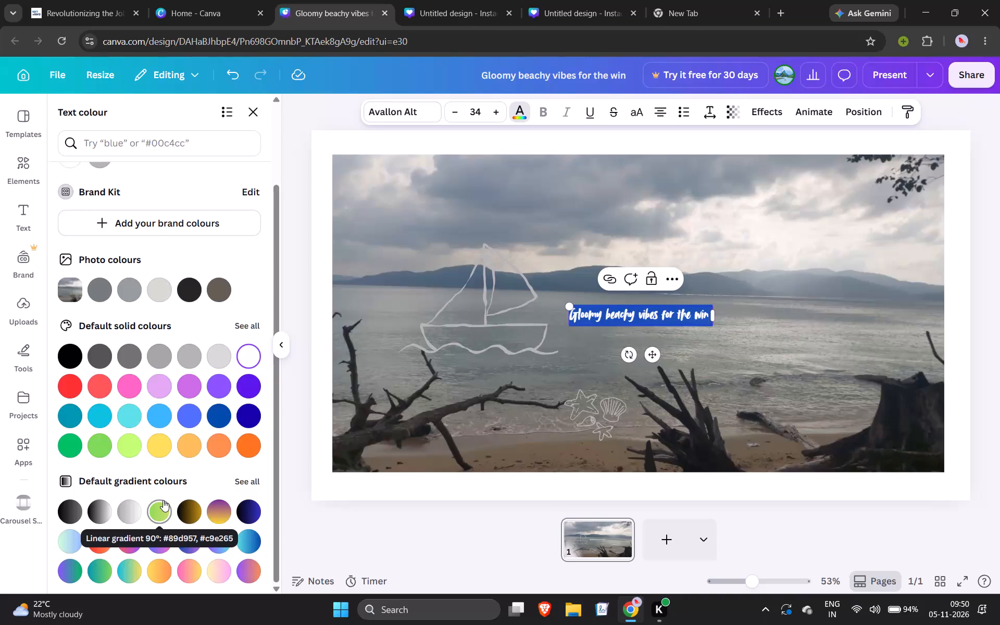
pyautogui.scroll(-2, 167, 340)
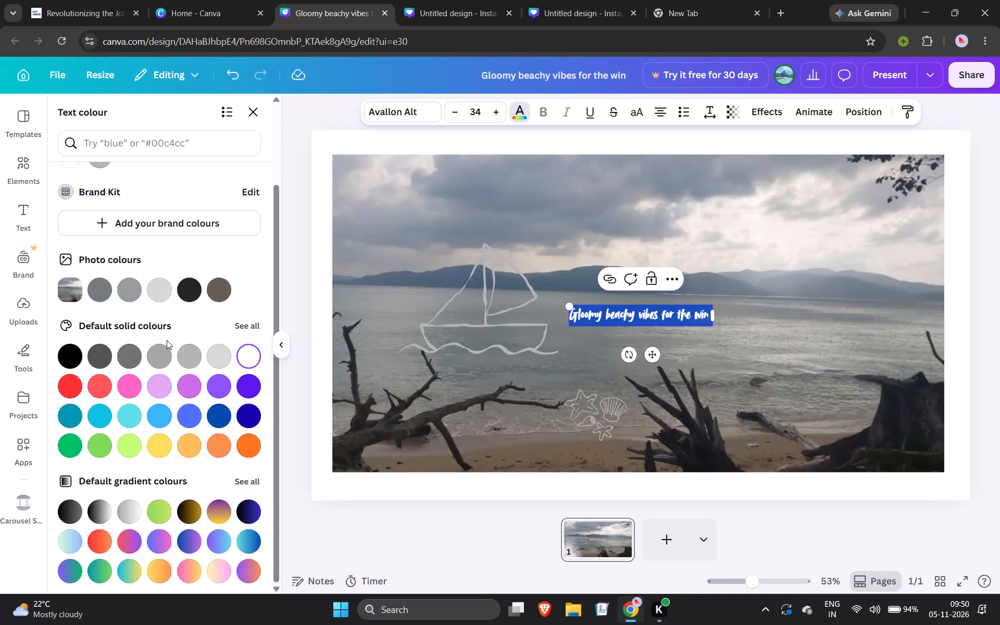
pyautogui.click(123, 516)
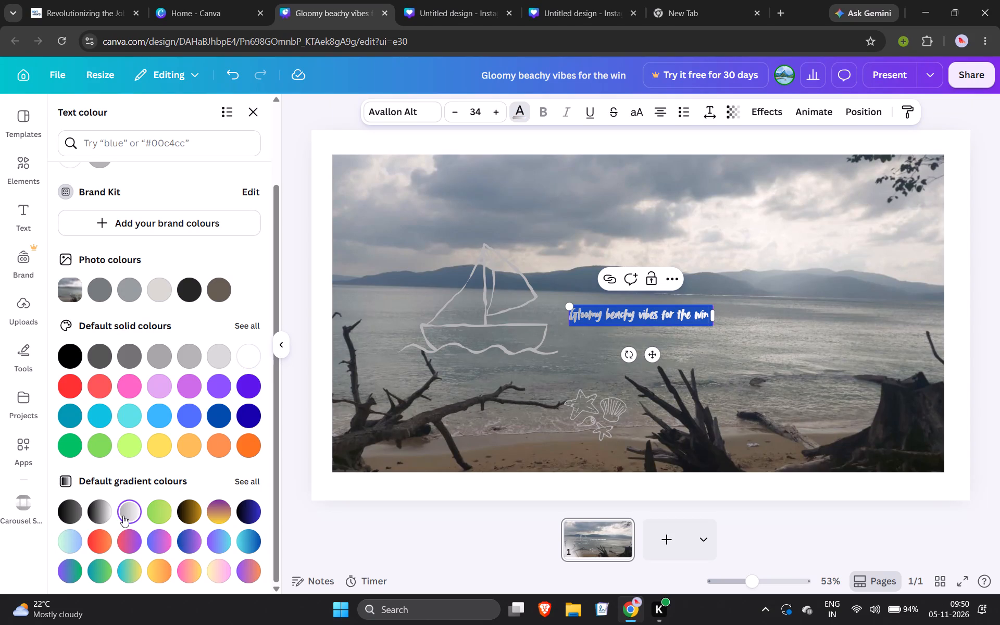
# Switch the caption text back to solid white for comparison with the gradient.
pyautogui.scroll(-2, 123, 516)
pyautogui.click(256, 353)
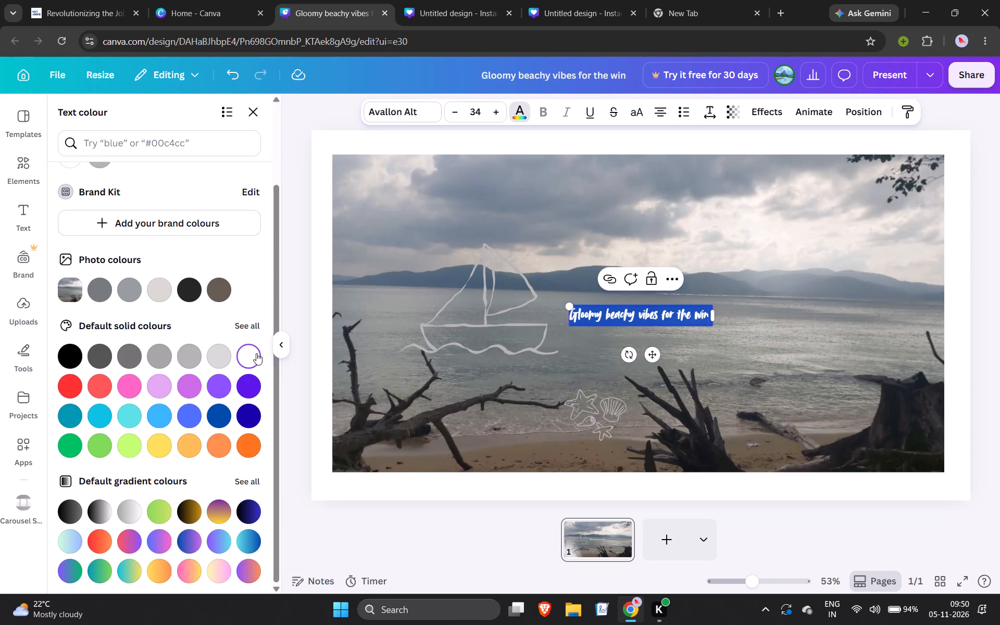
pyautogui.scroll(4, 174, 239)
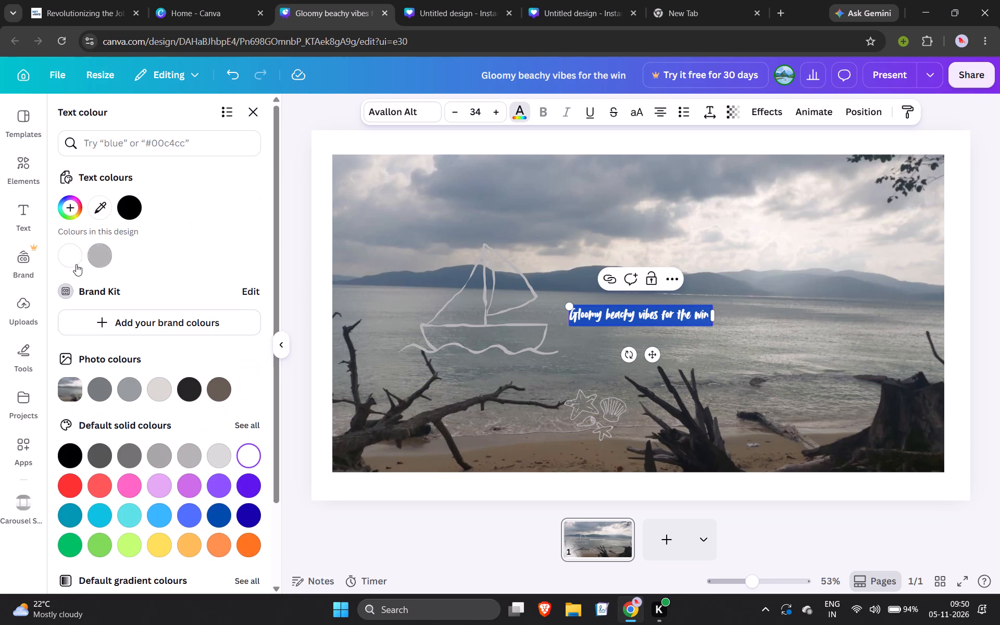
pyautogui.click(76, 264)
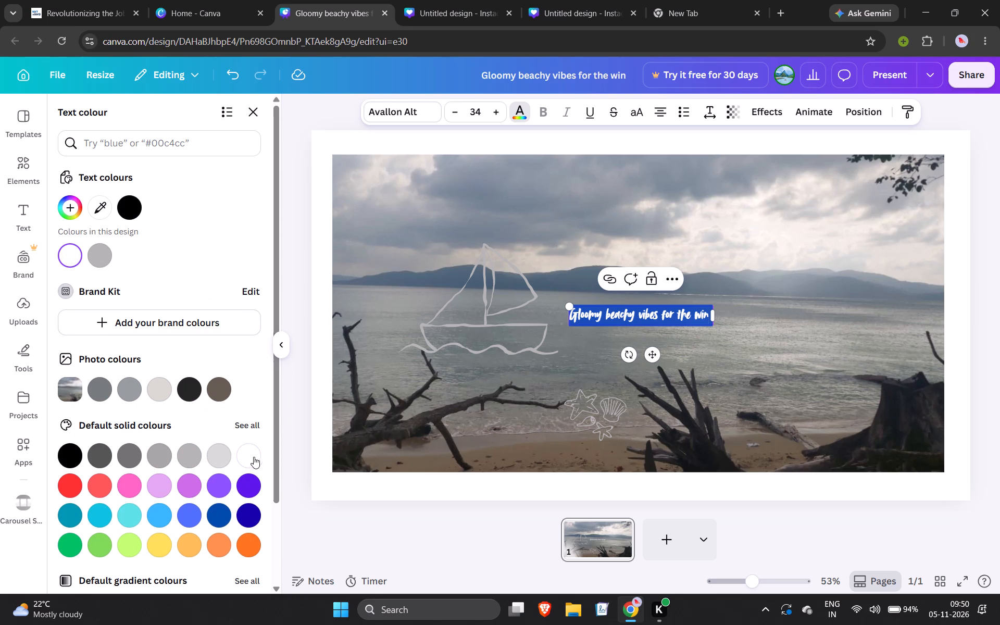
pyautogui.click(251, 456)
# Reapply the default grey-to-white gradient to the caption text and leave text editing.
pyautogui.scroll(-5, 251, 456)
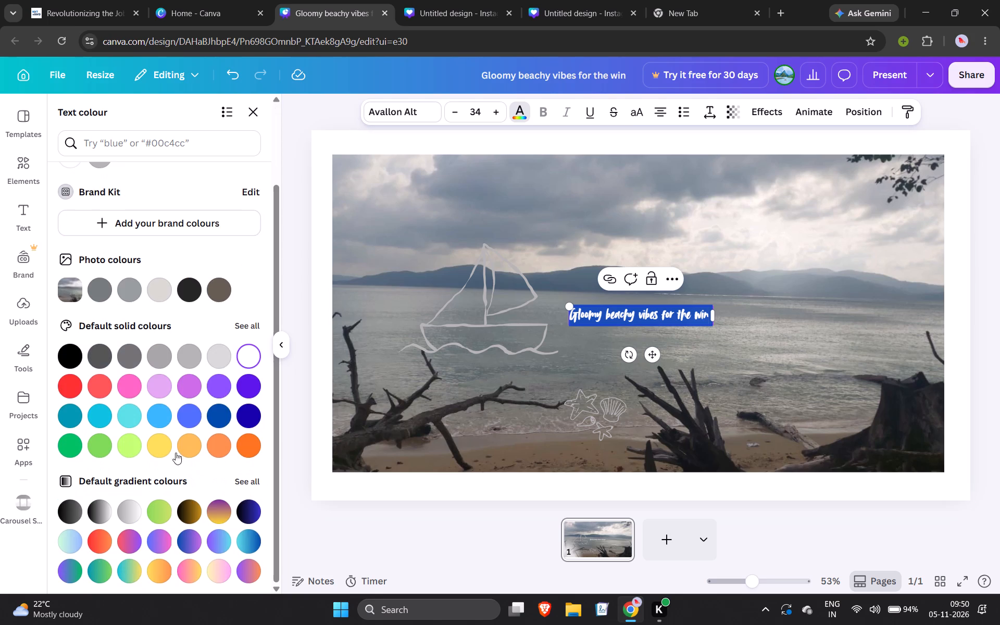
pyautogui.click(127, 507)
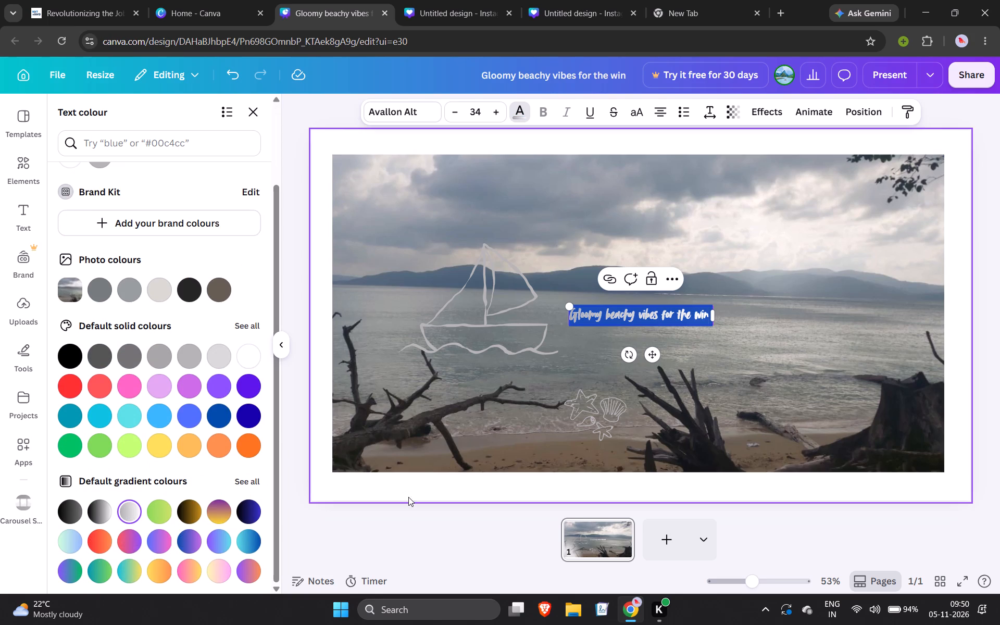
pyautogui.click(429, 530)
pyautogui.click(792, 287)
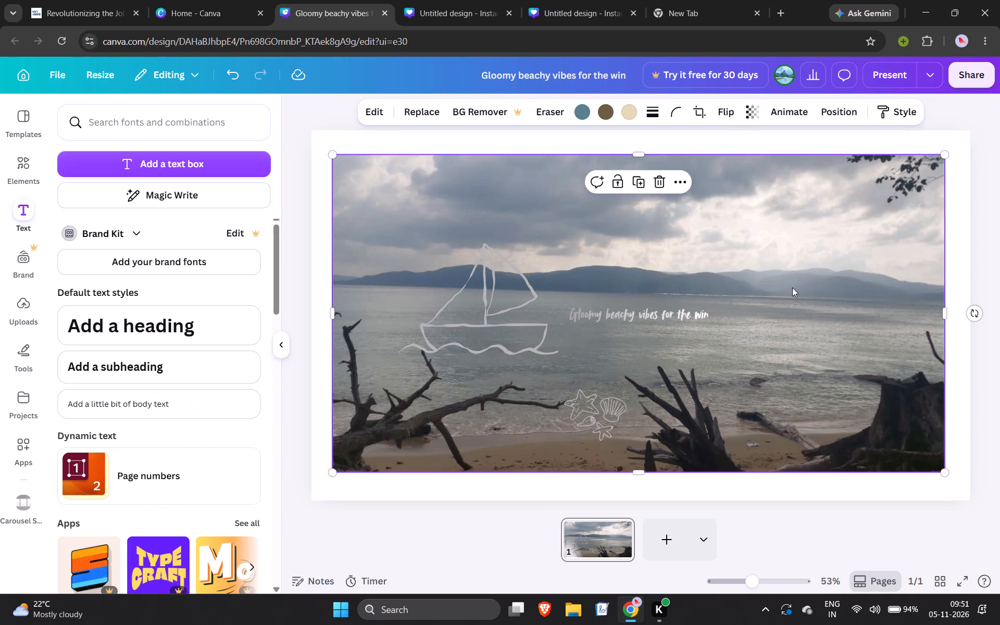
# Move the caption from the water up into the cloudy sky, above and slightly right of the sailboat drawing.
pyautogui.moveTo(642, 315); pyautogui.dragTo(675, 195)
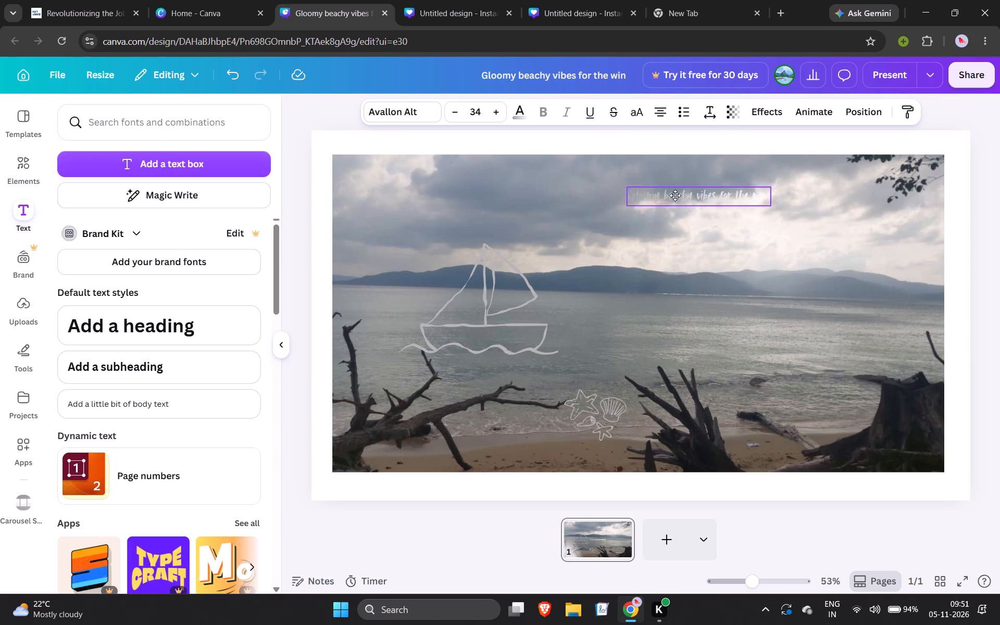
pyautogui.moveTo(675, 195); pyautogui.dragTo(556, 193)
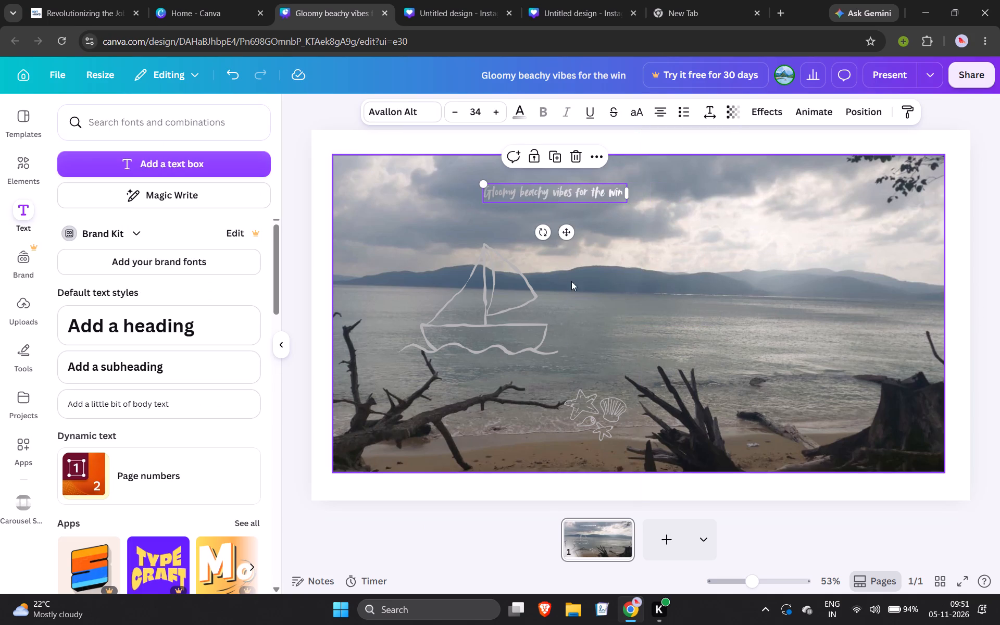
pyautogui.click(718, 272)
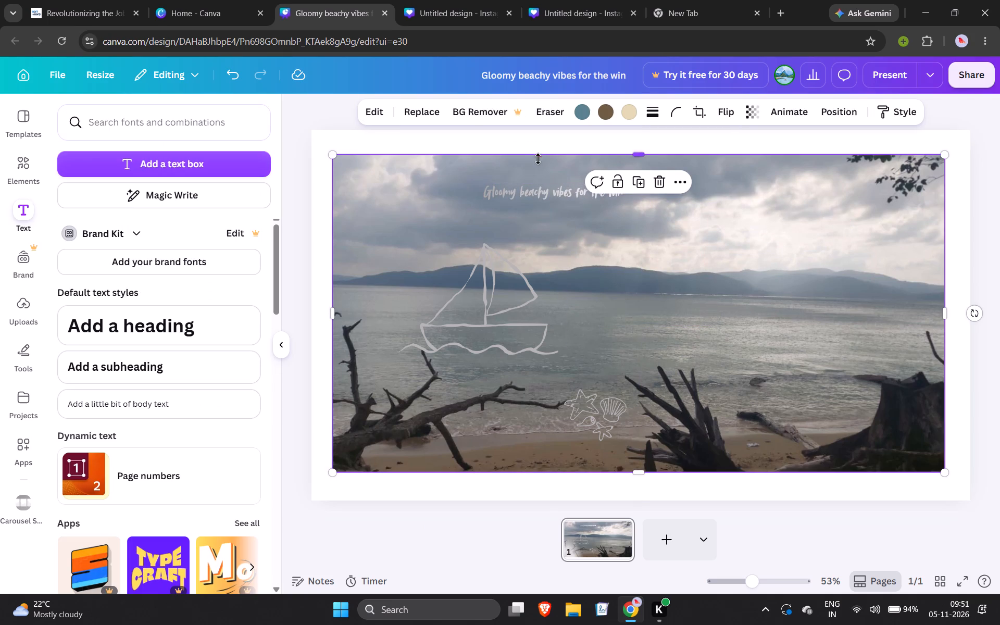
pyautogui.click(533, 195)
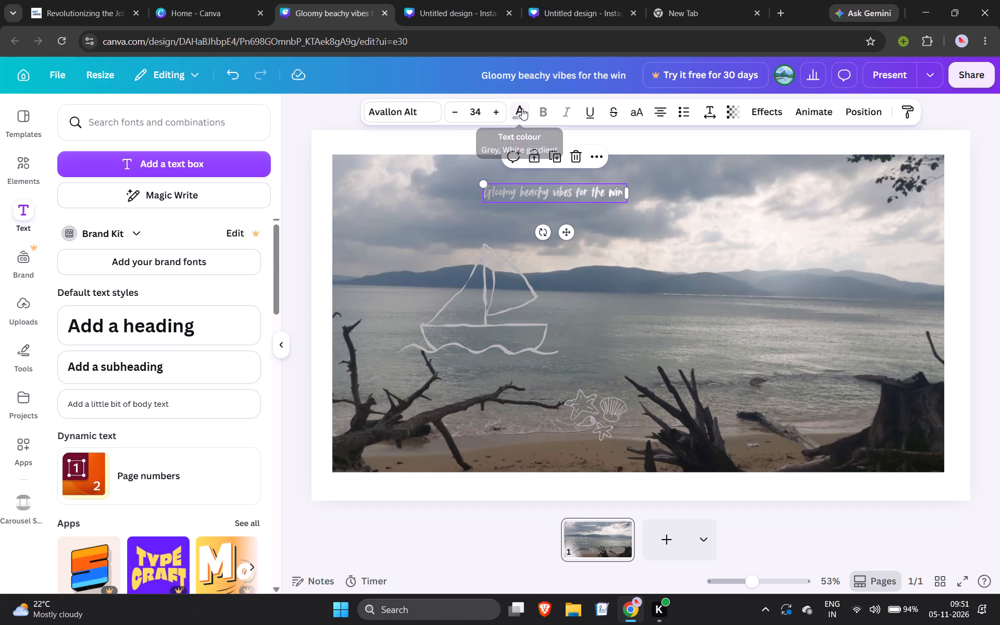
pyautogui.click(522, 108)
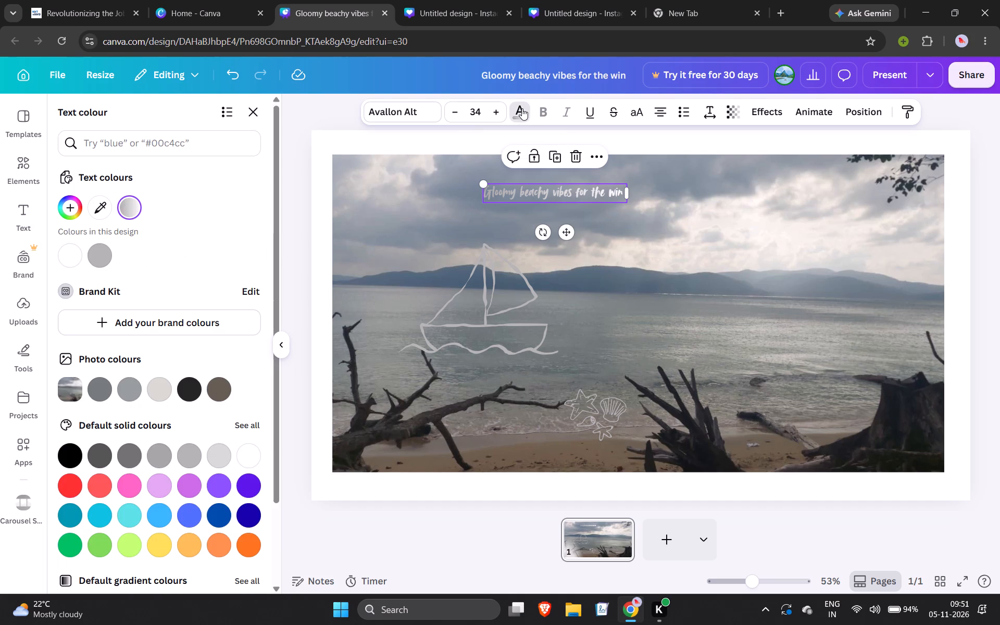
pyautogui.click(685, 201)
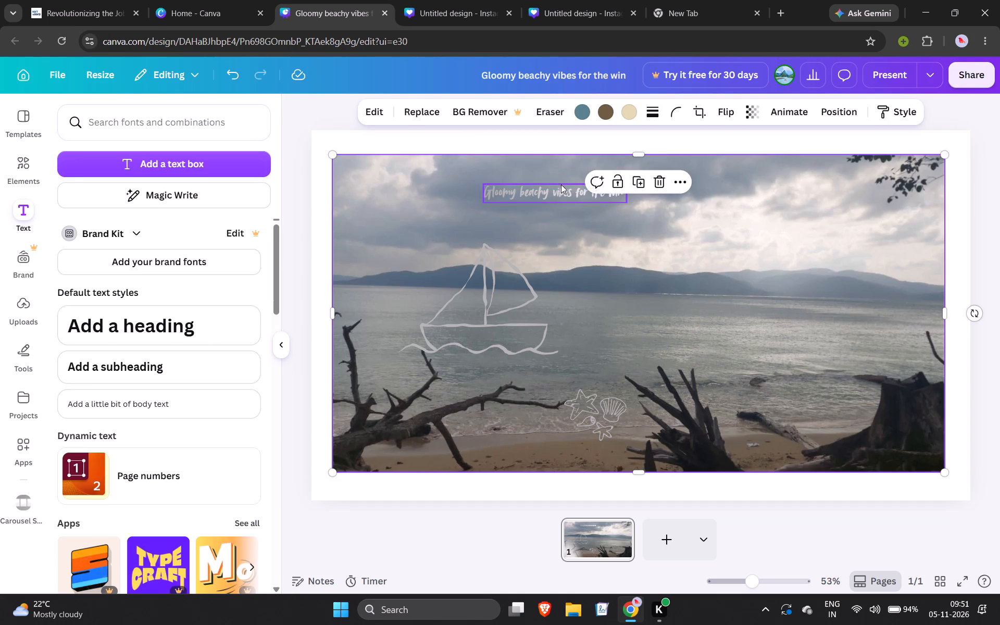
pyautogui.moveTo(557, 193); pyautogui.dragTo(463, 218)
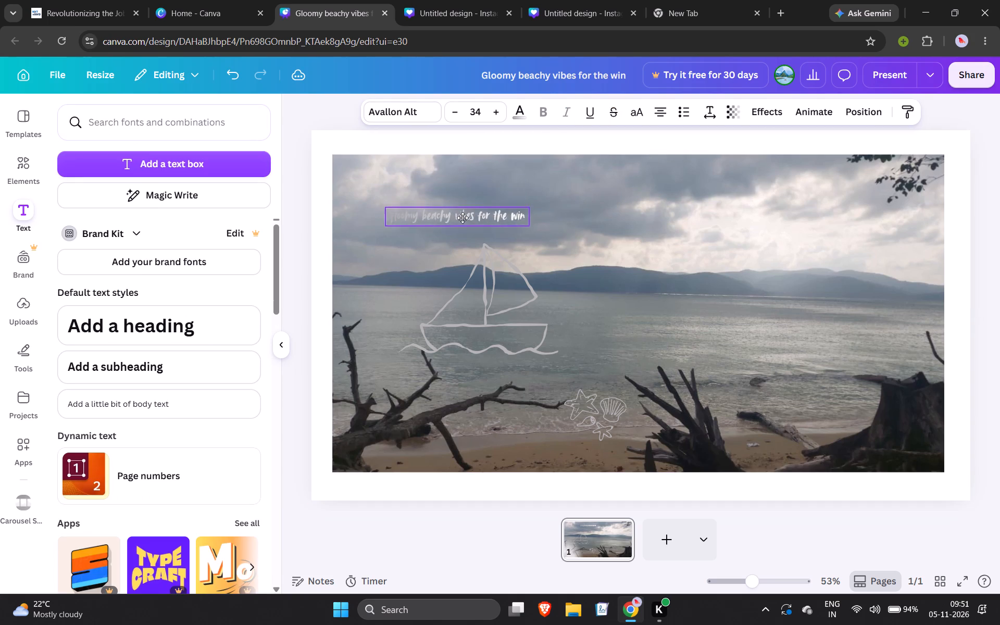
pyautogui.moveTo(463, 218); pyautogui.dragTo(594, 221)
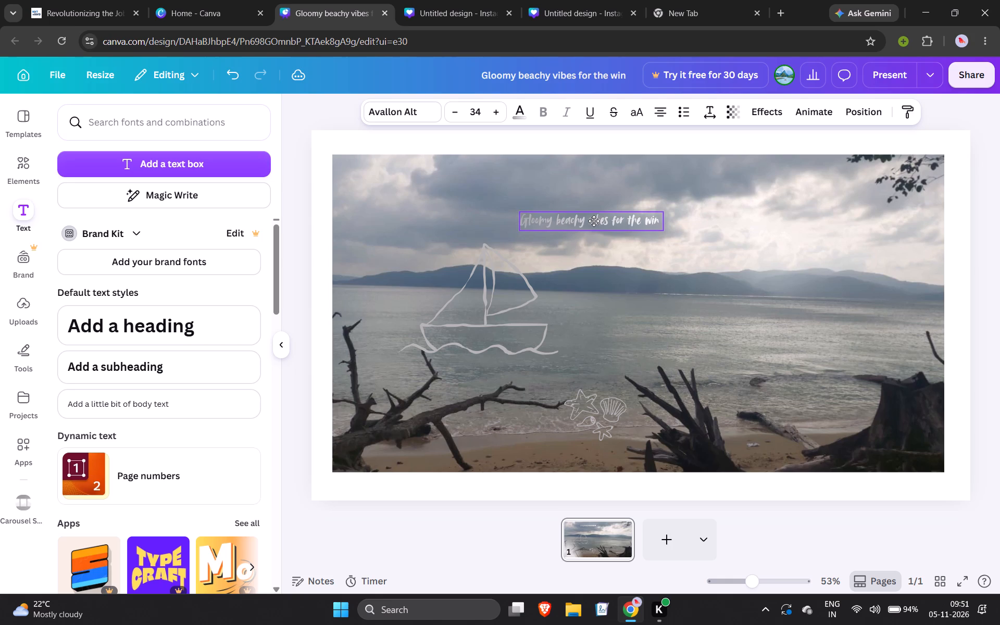
pyautogui.moveTo(594, 221); pyautogui.dragTo(593, 220)
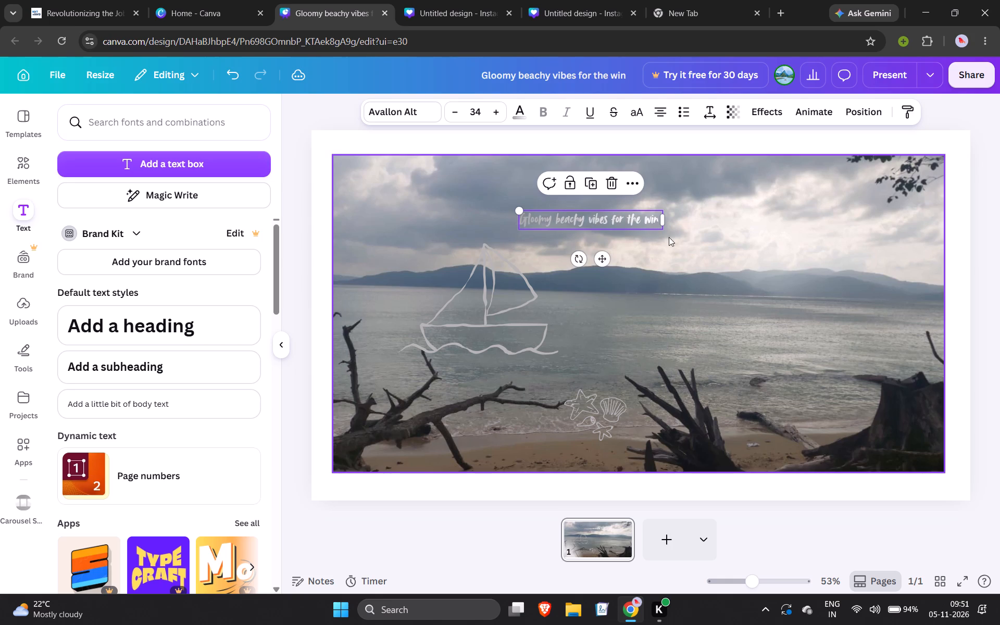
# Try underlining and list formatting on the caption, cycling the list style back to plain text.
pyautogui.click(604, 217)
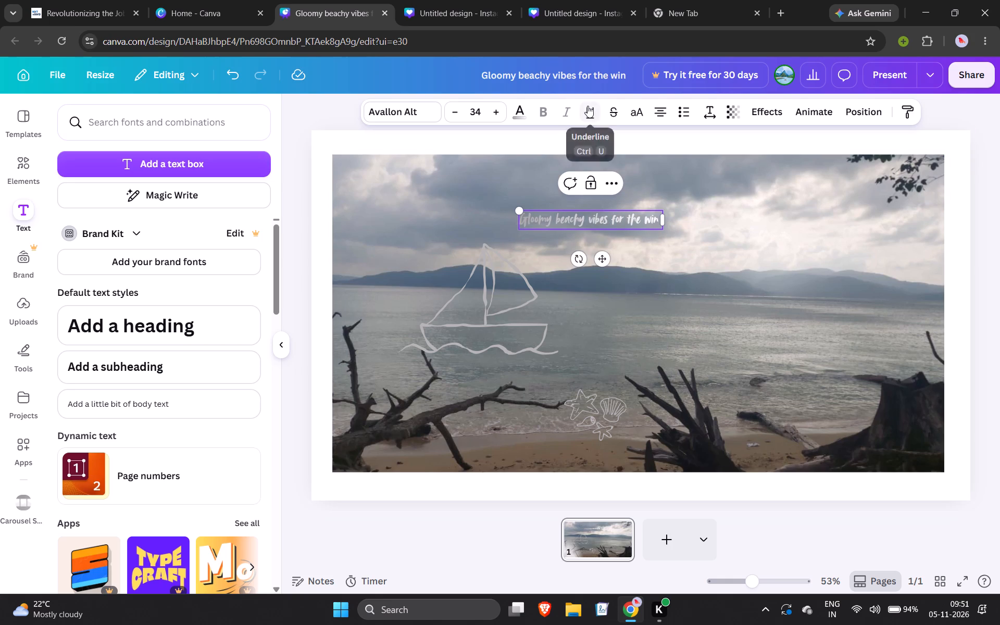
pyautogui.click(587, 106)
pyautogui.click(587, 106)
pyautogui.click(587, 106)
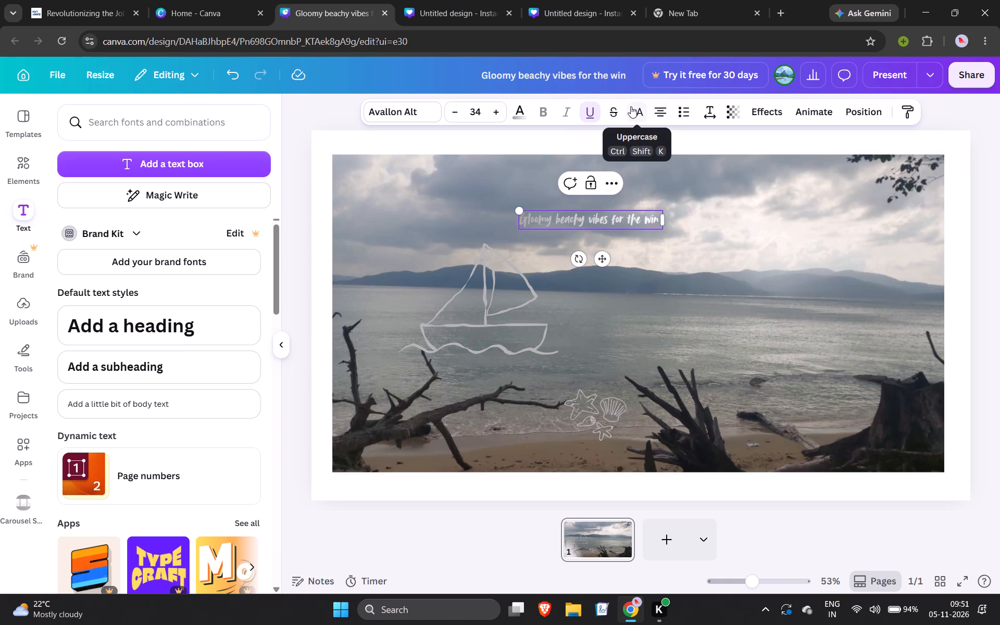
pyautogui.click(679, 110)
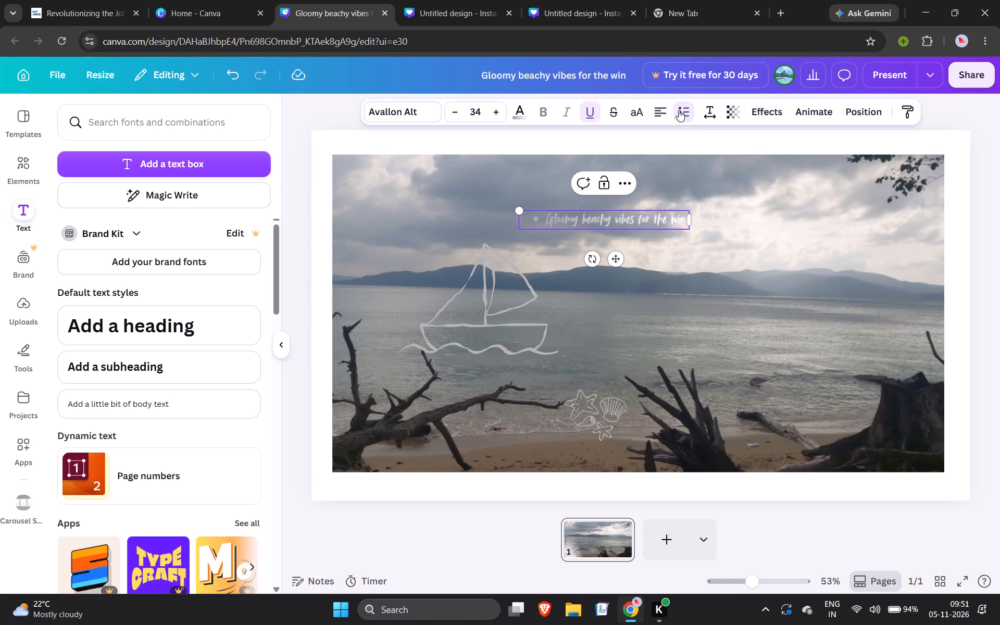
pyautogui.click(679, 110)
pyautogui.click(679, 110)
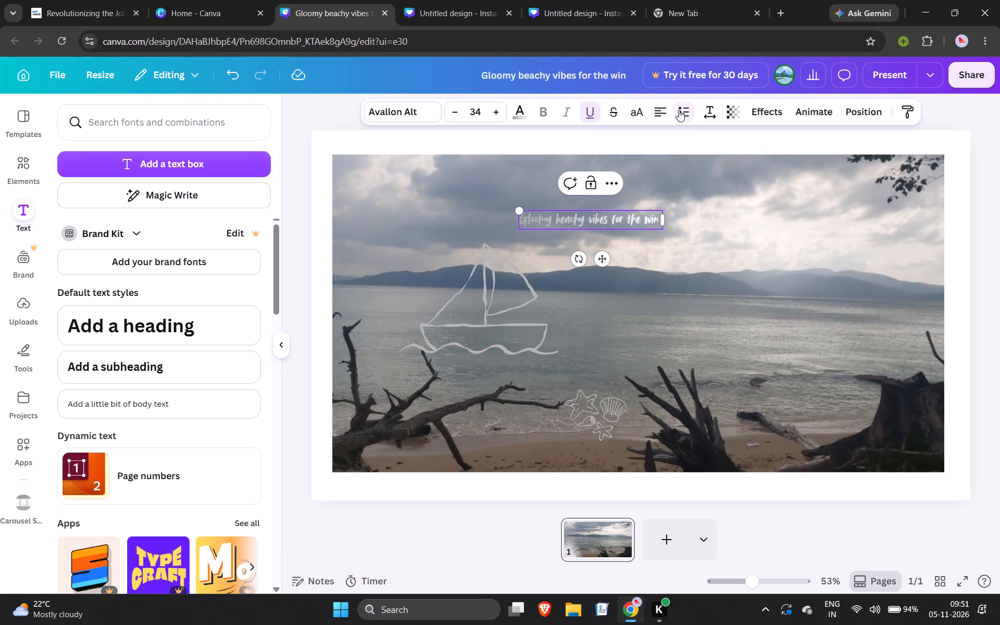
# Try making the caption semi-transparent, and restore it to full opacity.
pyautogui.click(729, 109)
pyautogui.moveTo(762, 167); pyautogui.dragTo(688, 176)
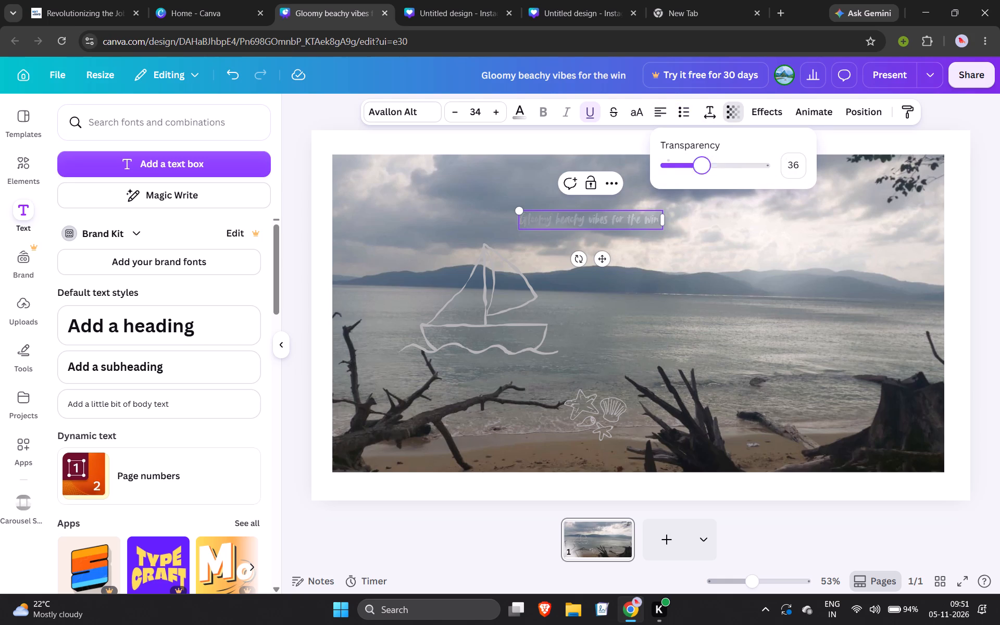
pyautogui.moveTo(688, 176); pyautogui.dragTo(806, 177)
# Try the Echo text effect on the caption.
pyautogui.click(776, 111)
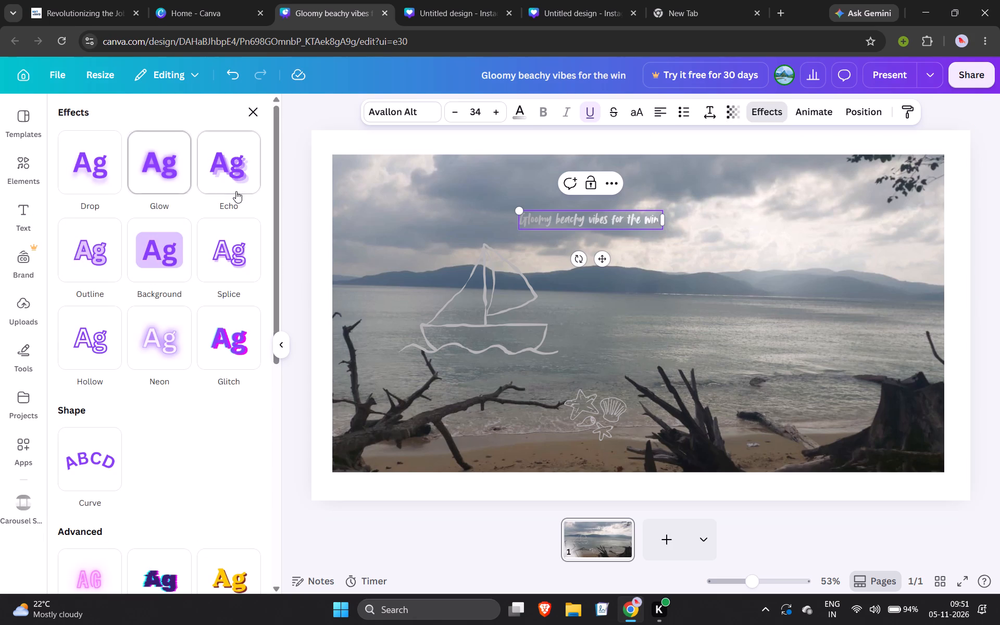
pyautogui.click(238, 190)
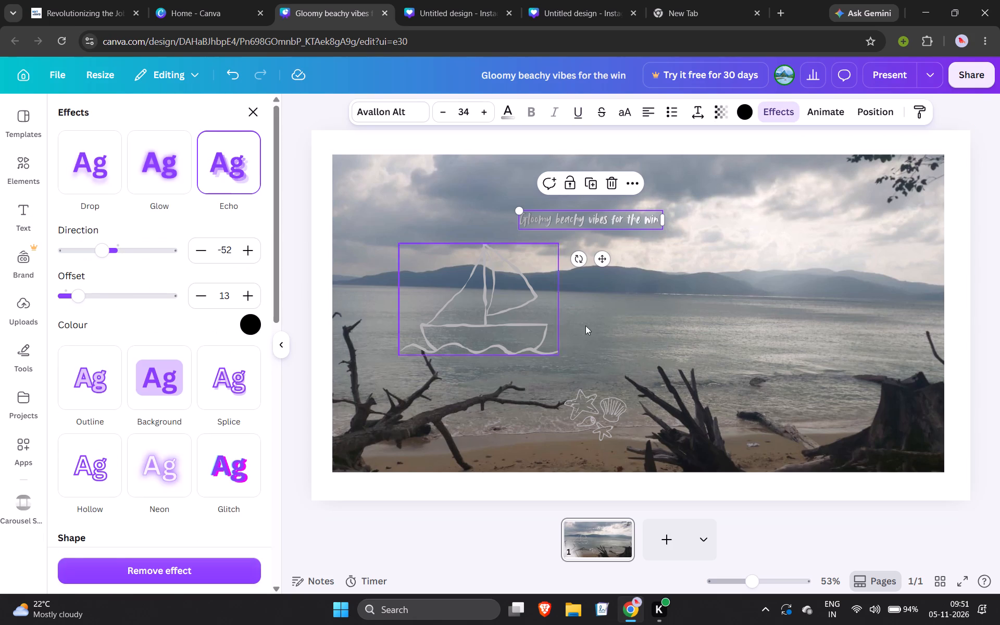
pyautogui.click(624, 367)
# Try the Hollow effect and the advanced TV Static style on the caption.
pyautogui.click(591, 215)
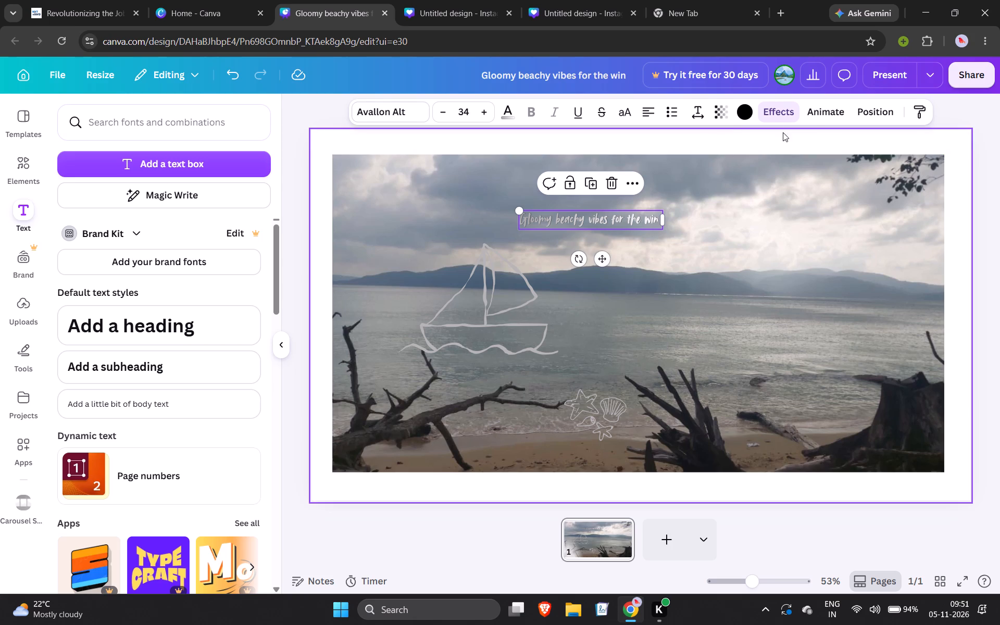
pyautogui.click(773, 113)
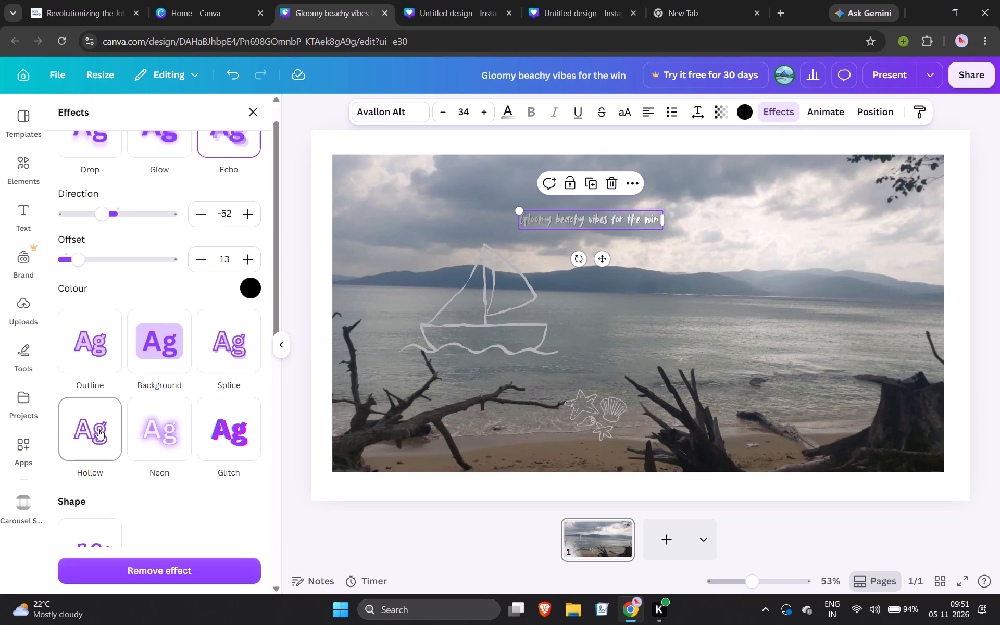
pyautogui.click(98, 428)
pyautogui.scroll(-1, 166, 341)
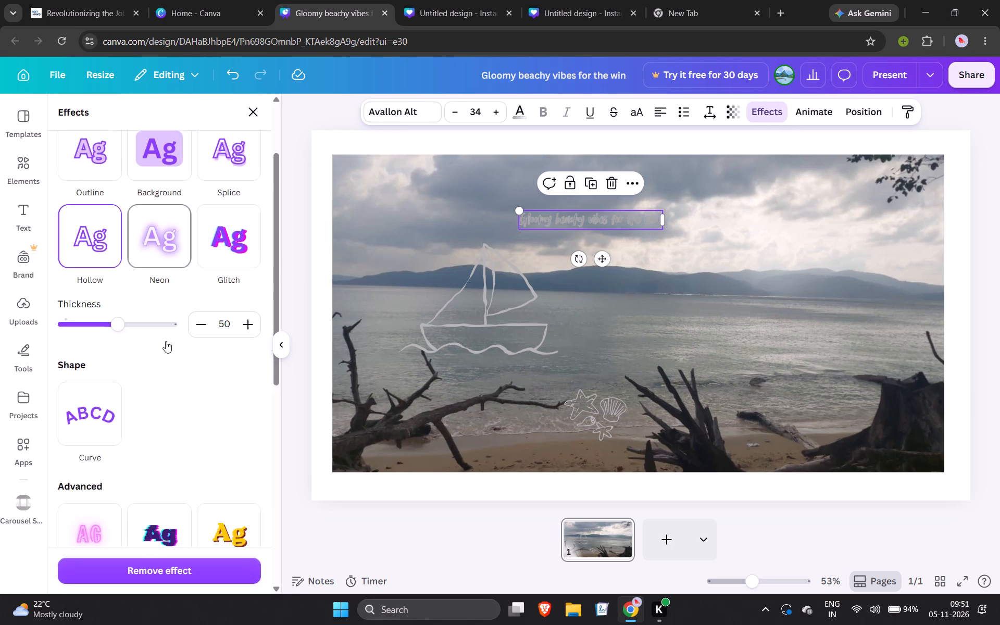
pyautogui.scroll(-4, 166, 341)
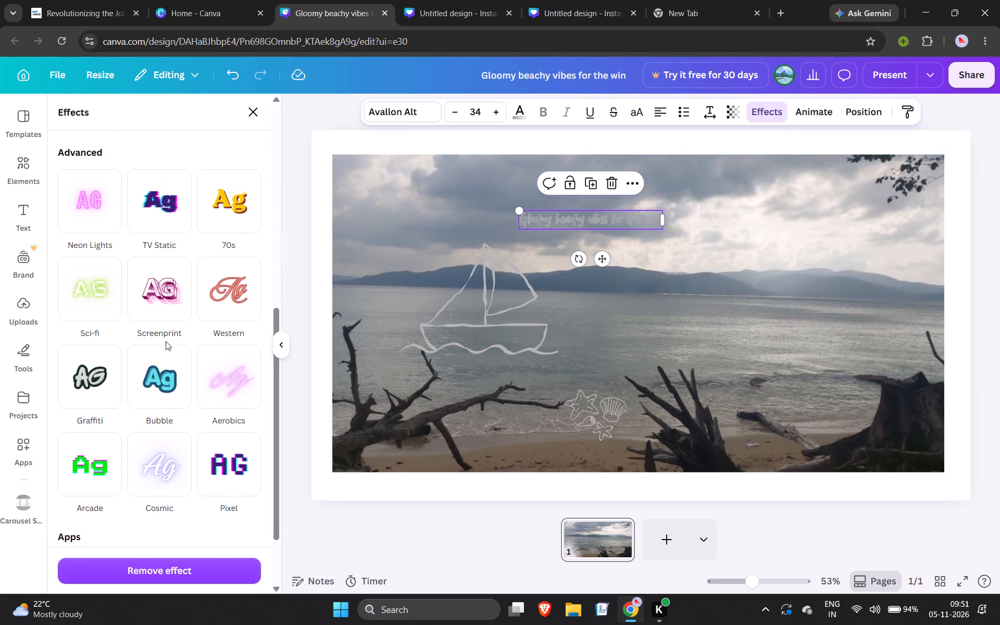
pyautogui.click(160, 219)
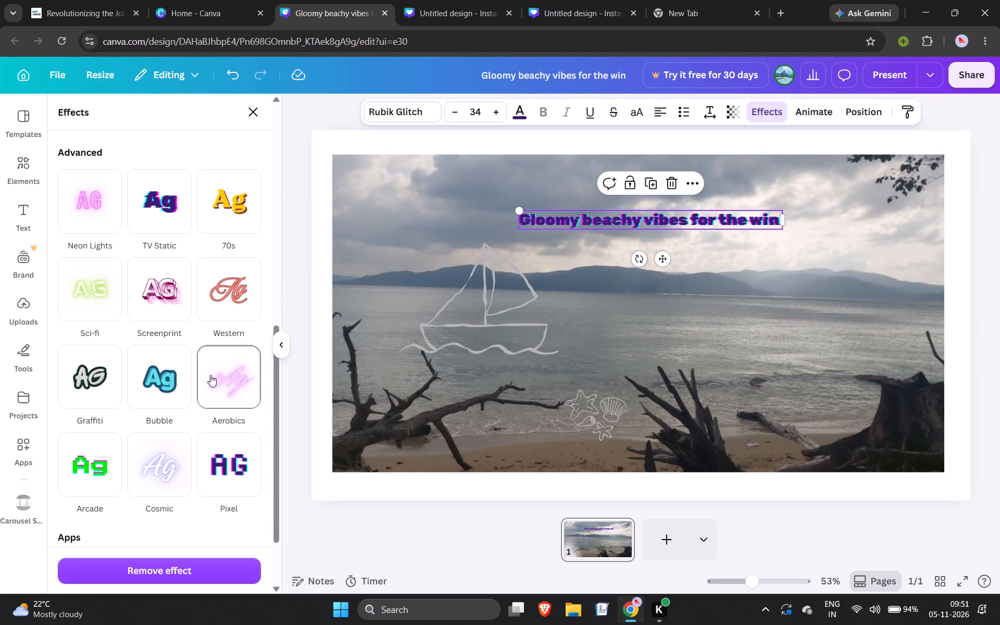
# Restyle the caption with the advanced Cosmic style, and give the lettering the Echo effect.
pyautogui.click(176, 454)
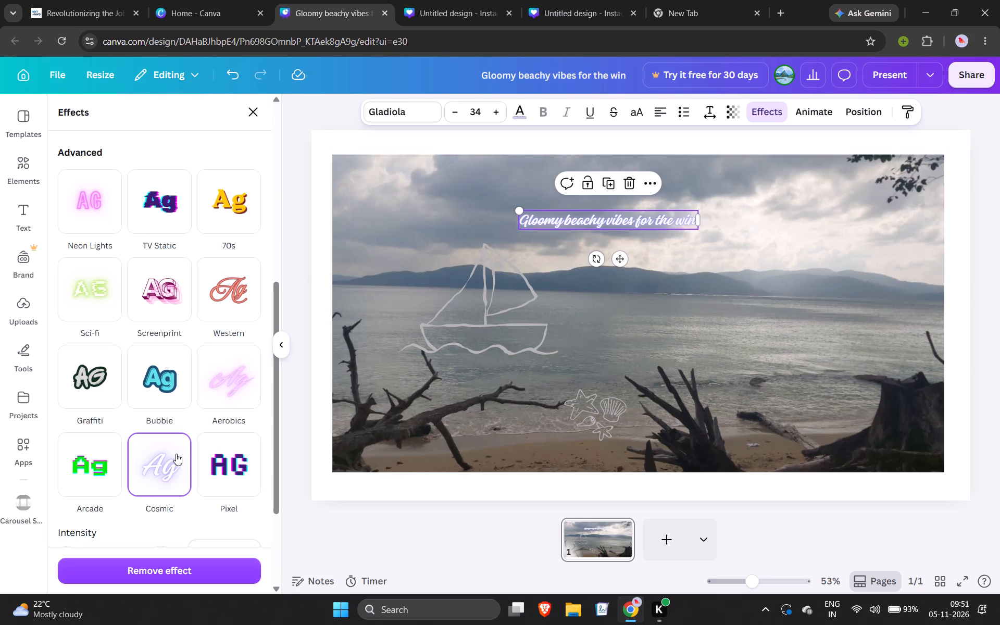
pyautogui.scroll(-5, 195, 352)
pyautogui.scroll(10, 195, 352)
pyautogui.click(231, 180)
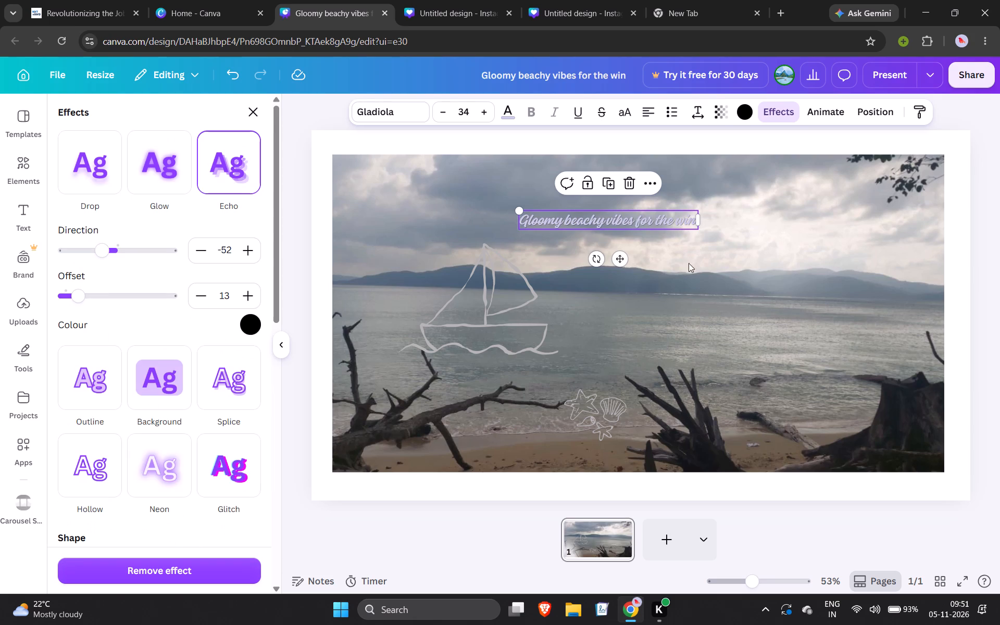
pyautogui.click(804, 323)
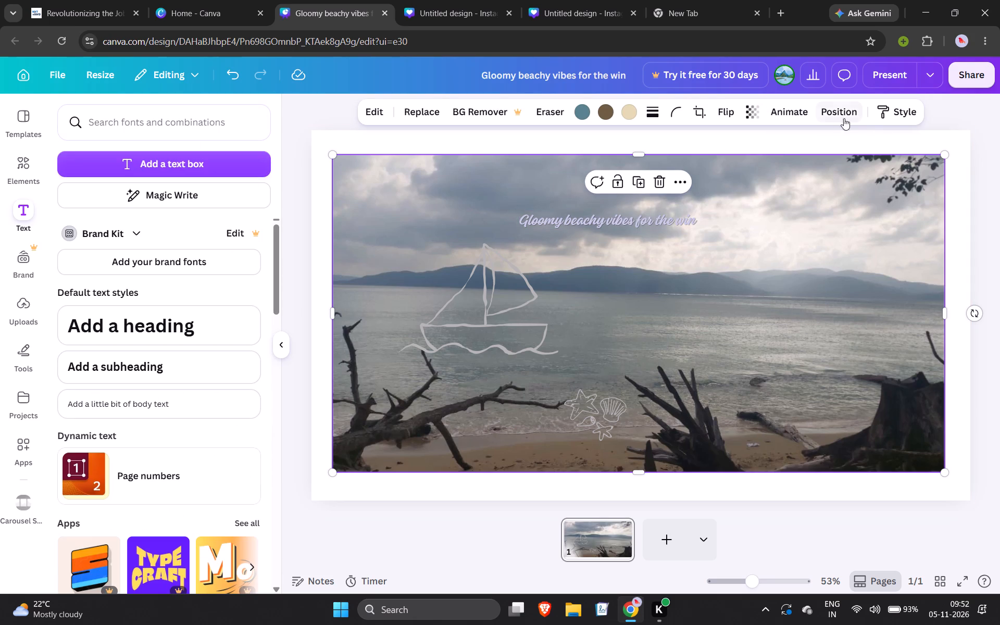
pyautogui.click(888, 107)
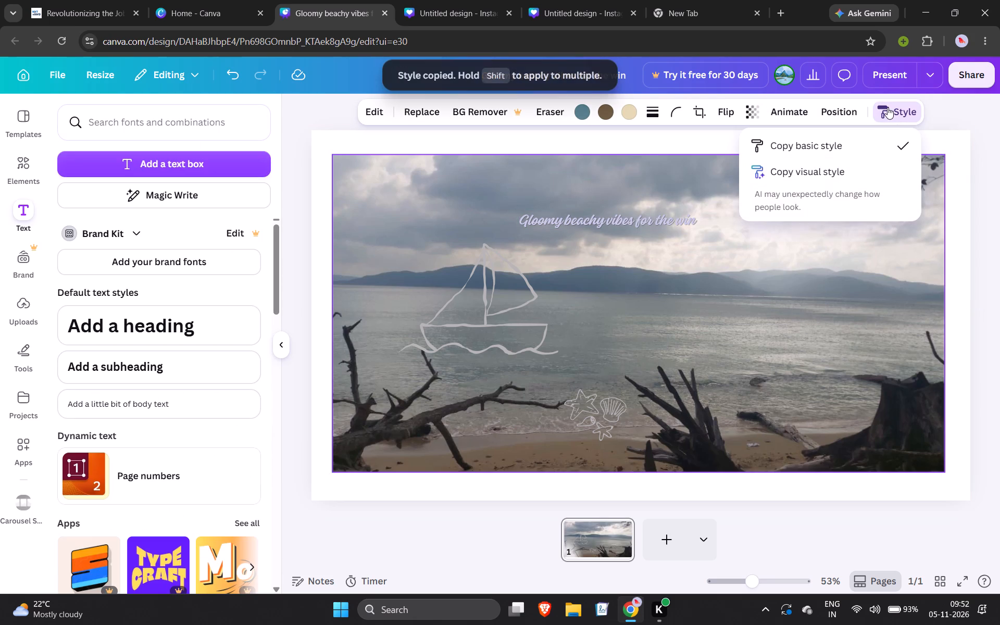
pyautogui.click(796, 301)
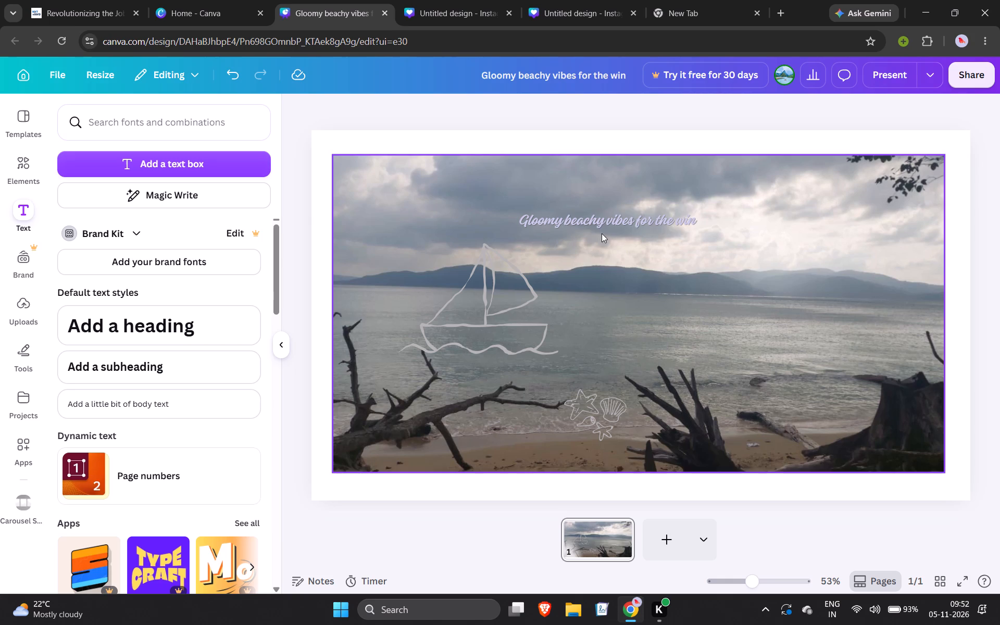
# Move the caption down from the sky to the horizon line in the right half of the beach photo.
pyautogui.click(598, 220)
pyautogui.moveTo(598, 220); pyautogui.dragTo(772, 290)
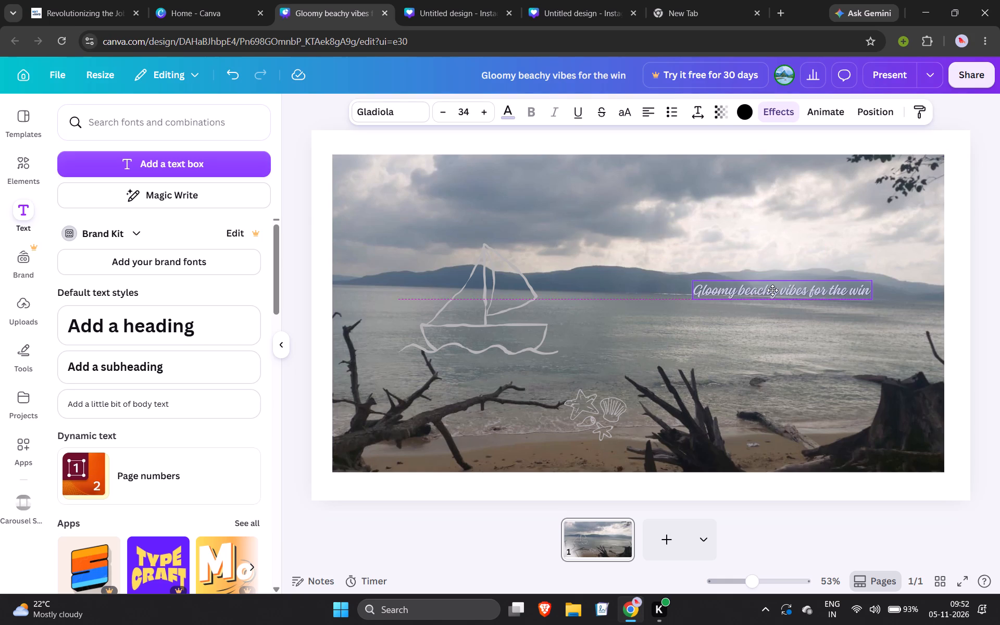
# Shift the sailboat drawing toward the beach photo's left edge and place the caption beside it, just below the hills.
pyautogui.moveTo(772, 290); pyautogui.dragTo(767, 327)
pyautogui.moveTo(767, 327); pyautogui.dragTo(720, 327)
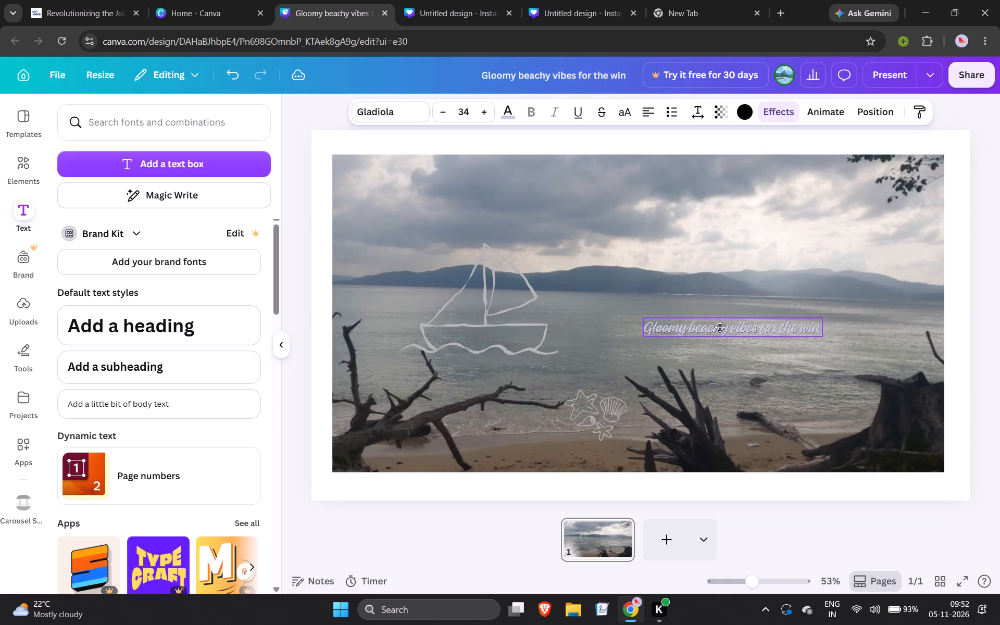
pyautogui.moveTo(720, 327); pyautogui.dragTo(662, 322)
pyautogui.moveTo(501, 336); pyautogui.dragTo(458, 324)
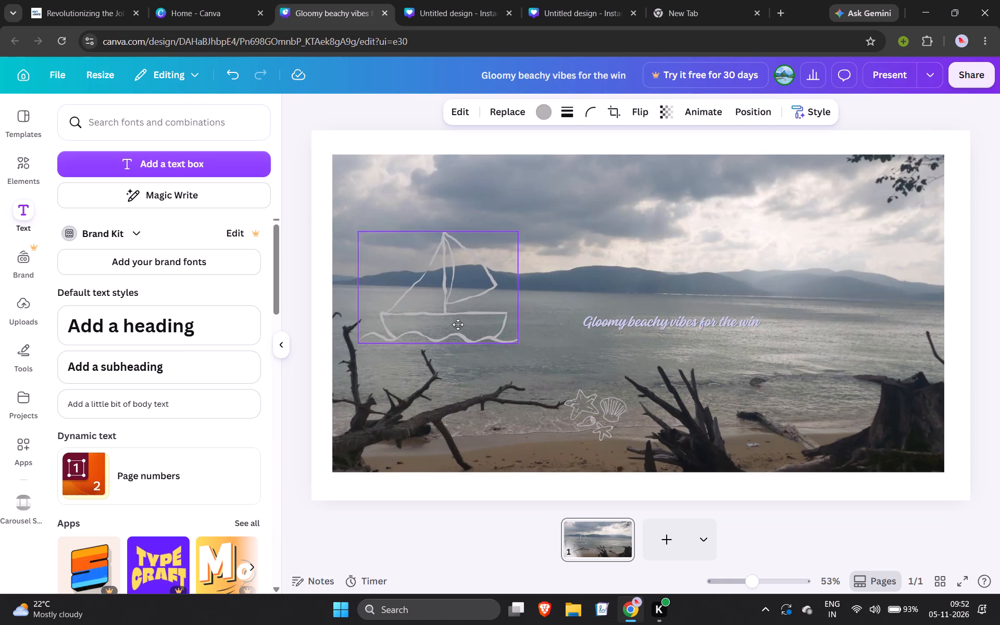
pyautogui.moveTo(458, 324); pyautogui.dragTo(441, 326)
pyautogui.moveTo(657, 323); pyautogui.dragTo(551, 319)
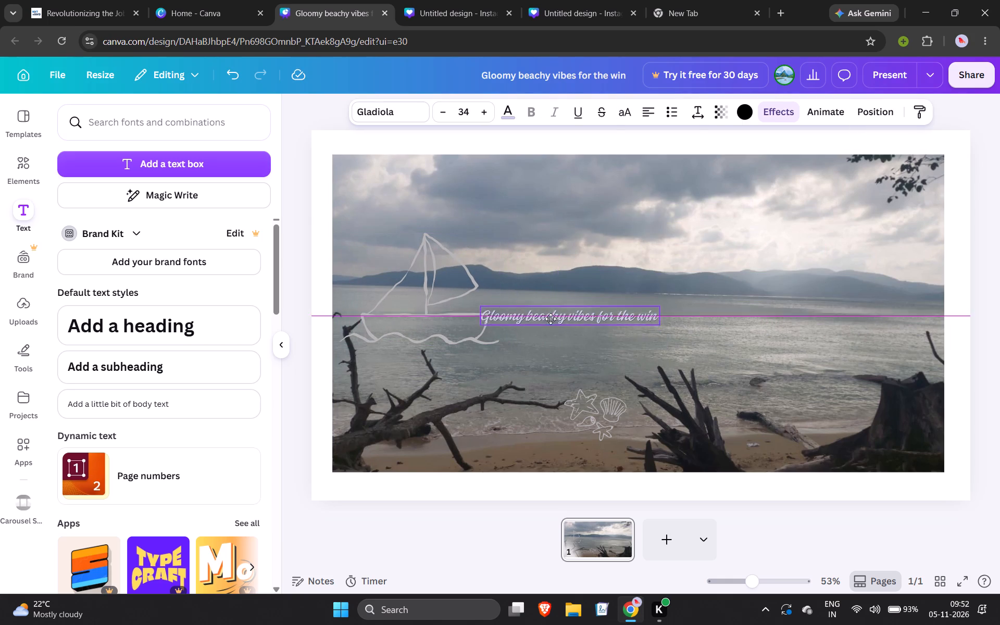
pyautogui.moveTo(551, 319); pyautogui.dragTo(543, 301)
pyautogui.click(543, 301)
pyautogui.click(686, 384)
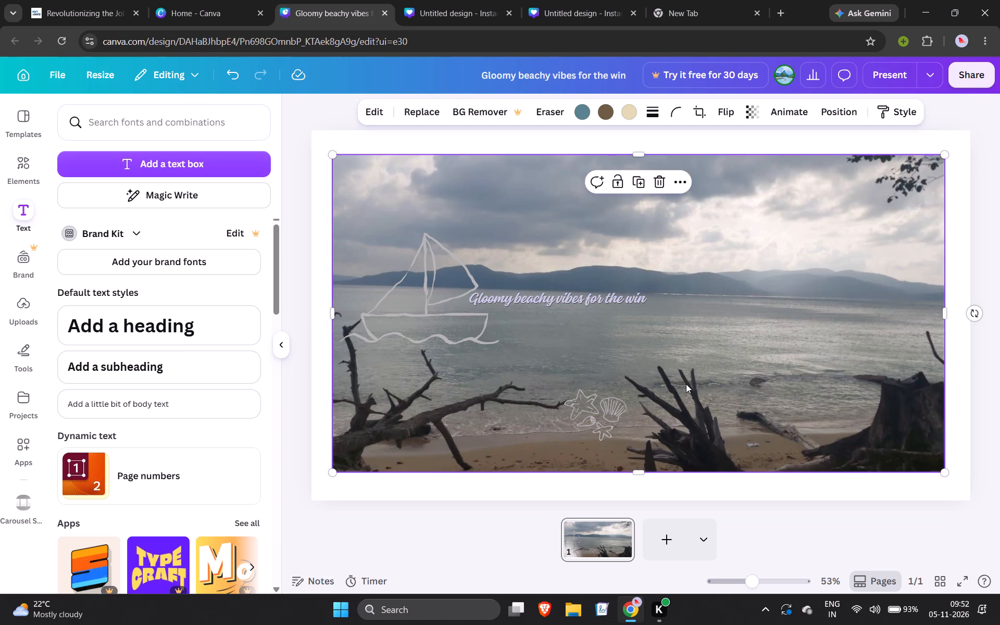
# Nudge the starfish and shell drawing slightly down and left onto the sand.
pyautogui.moveTo(599, 407); pyautogui.dragTo(590, 419)
pyautogui.click(808, 294)
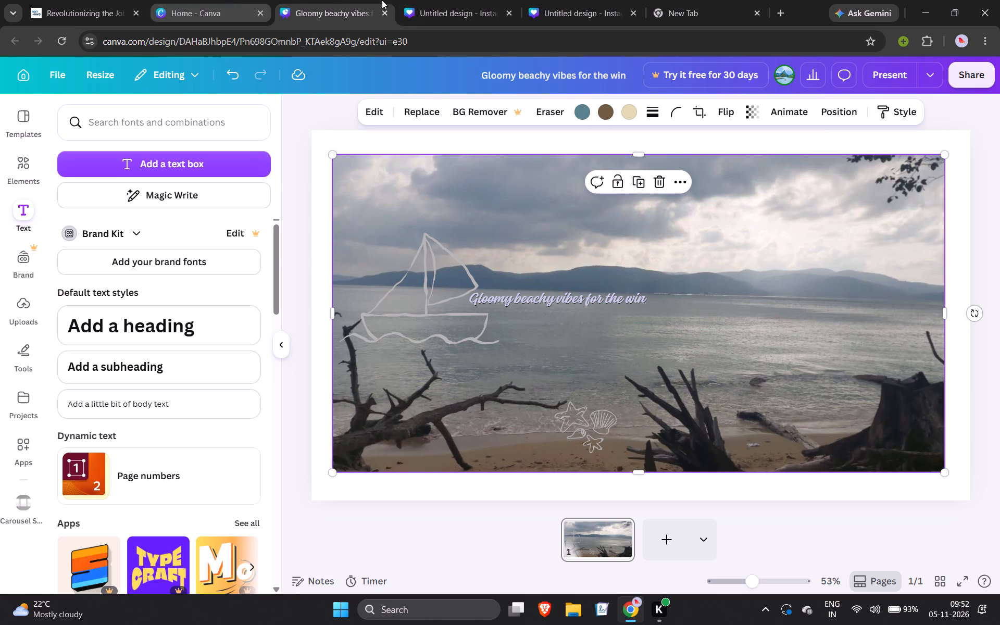
# In the Instagram Post design containing the sunset sea photo, enlarge and widen the photo until it fills the whole page.
pyautogui.click(461, 0)
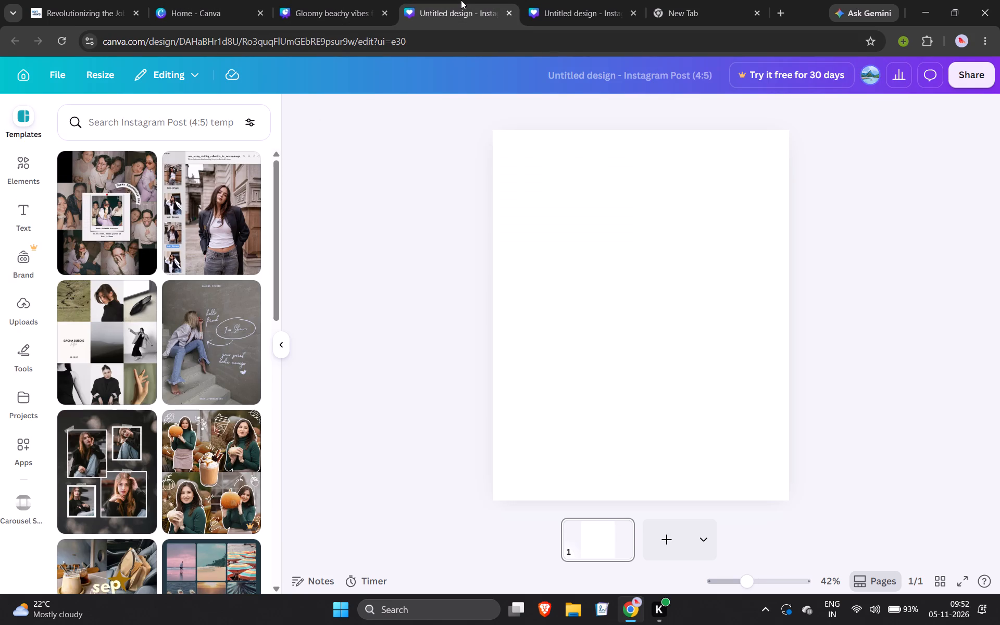
pyautogui.click(577, 1)
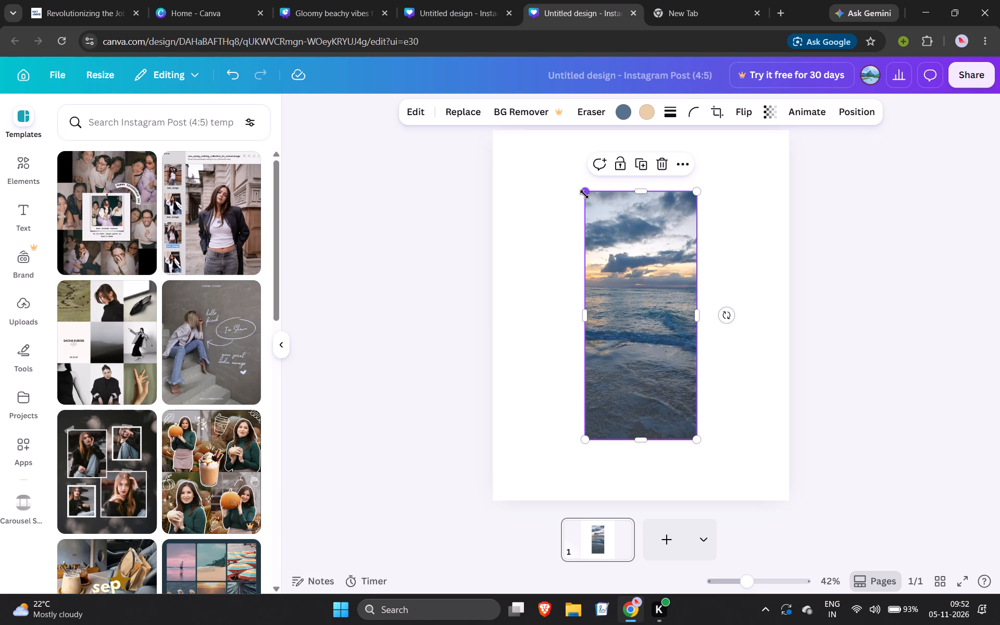
pyautogui.moveTo(584, 194); pyautogui.dragTo(522, 148)
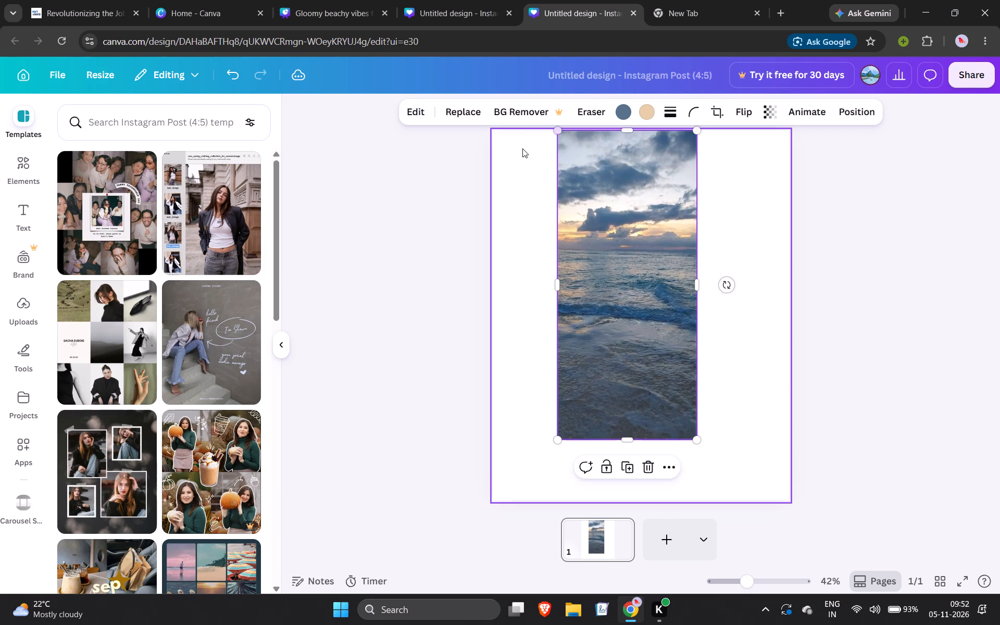
pyautogui.moveTo(697, 438); pyautogui.dragTo(715, 469)
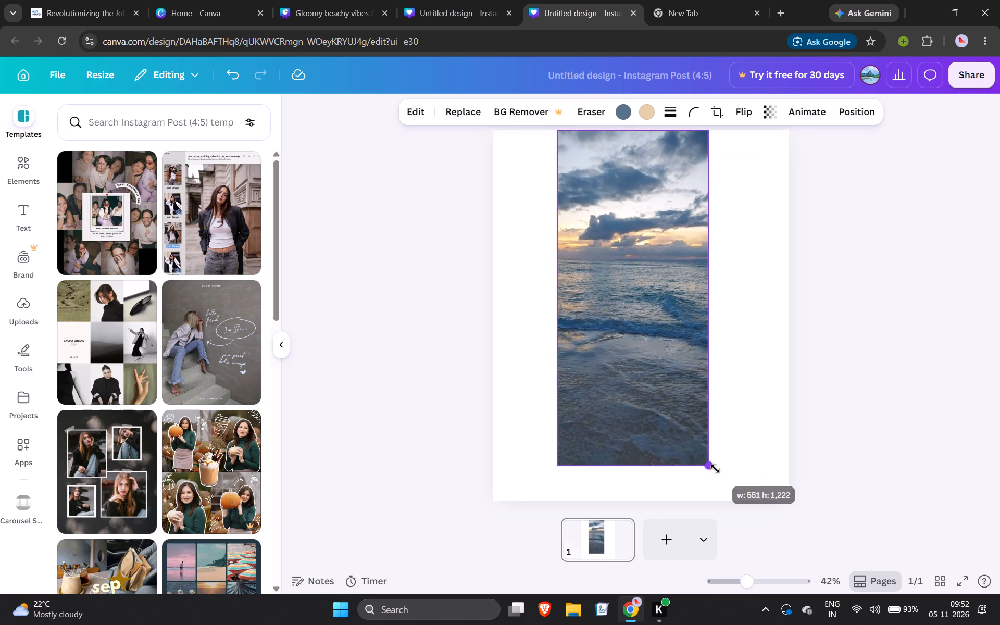
pyautogui.moveTo(715, 469); pyautogui.dragTo(723, 499)
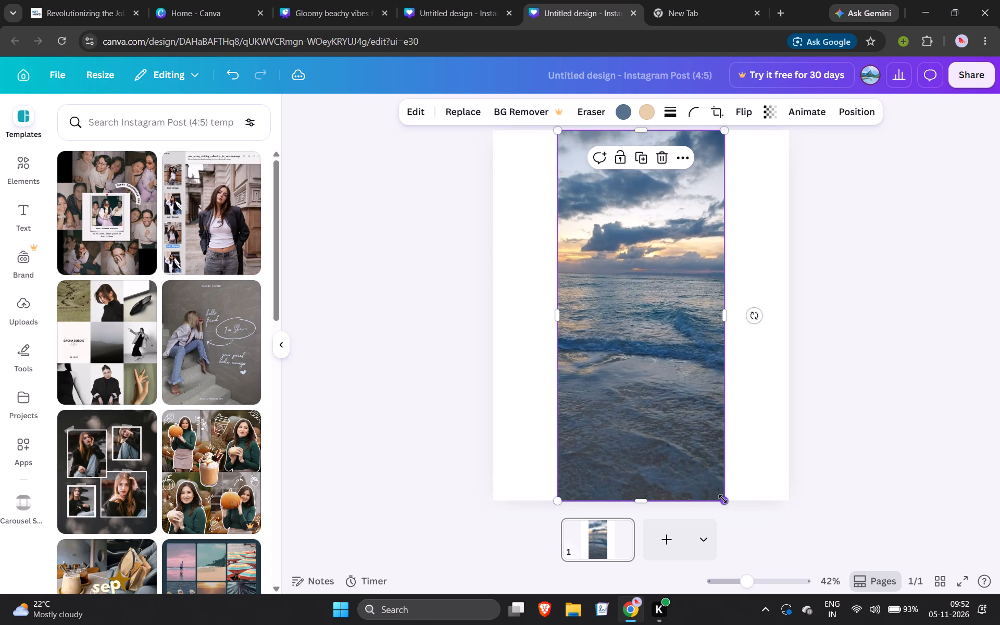
pyautogui.moveTo(723, 315); pyautogui.dragTo(785, 327)
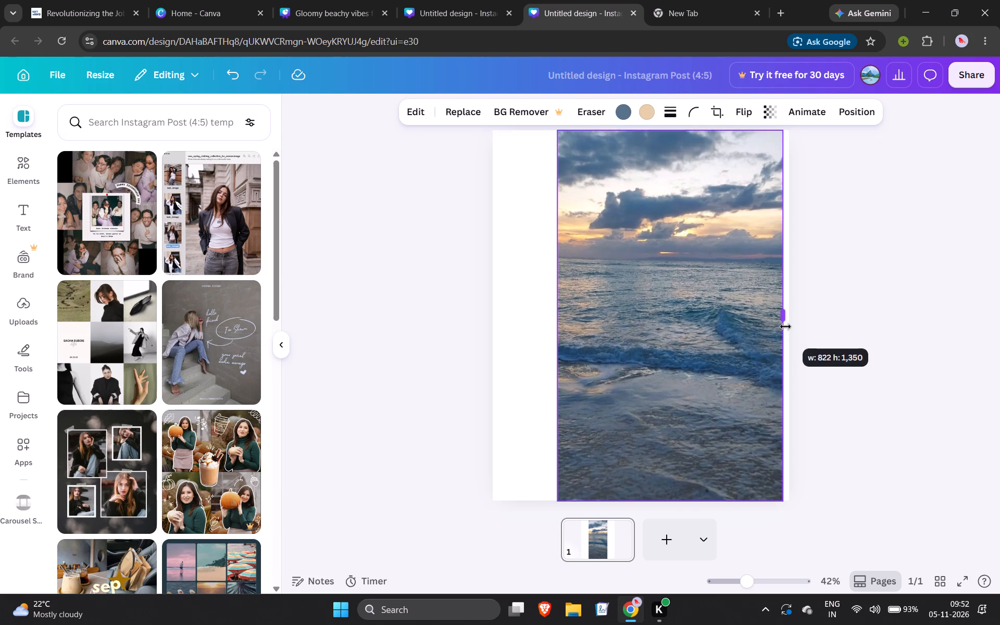
pyautogui.moveTo(785, 327); pyautogui.dragTo(787, 327)
pyautogui.moveTo(558, 316); pyautogui.dragTo(485, 321)
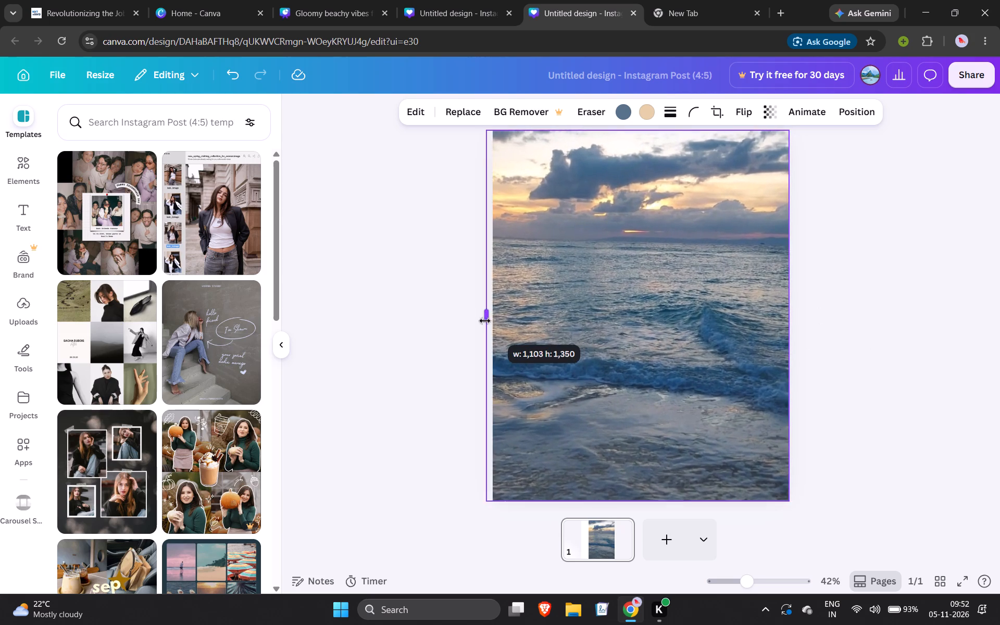
pyautogui.moveTo(485, 321); pyautogui.dragTo(496, 318)
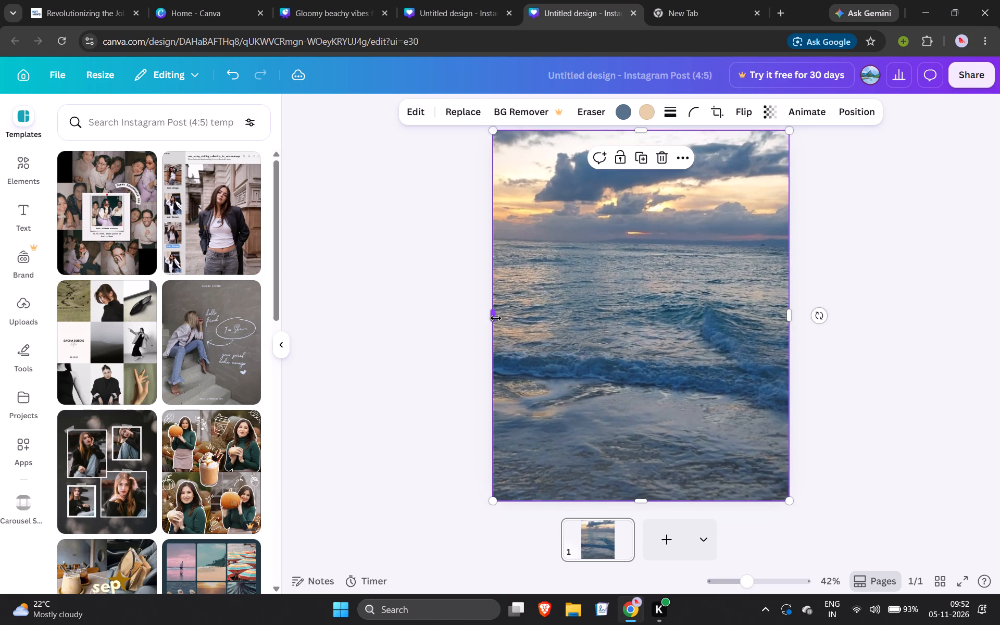
pyautogui.click(884, 169)
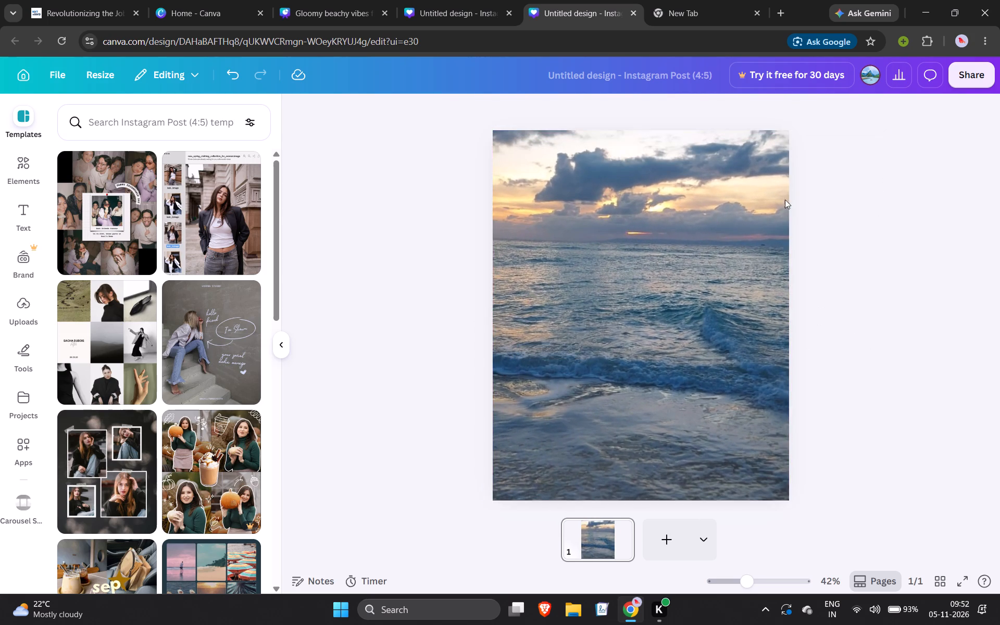
# Erase a curved diagonal stroke through the clouds of the sea photo with the Pixel Eraser.
pyautogui.click(567, 296)
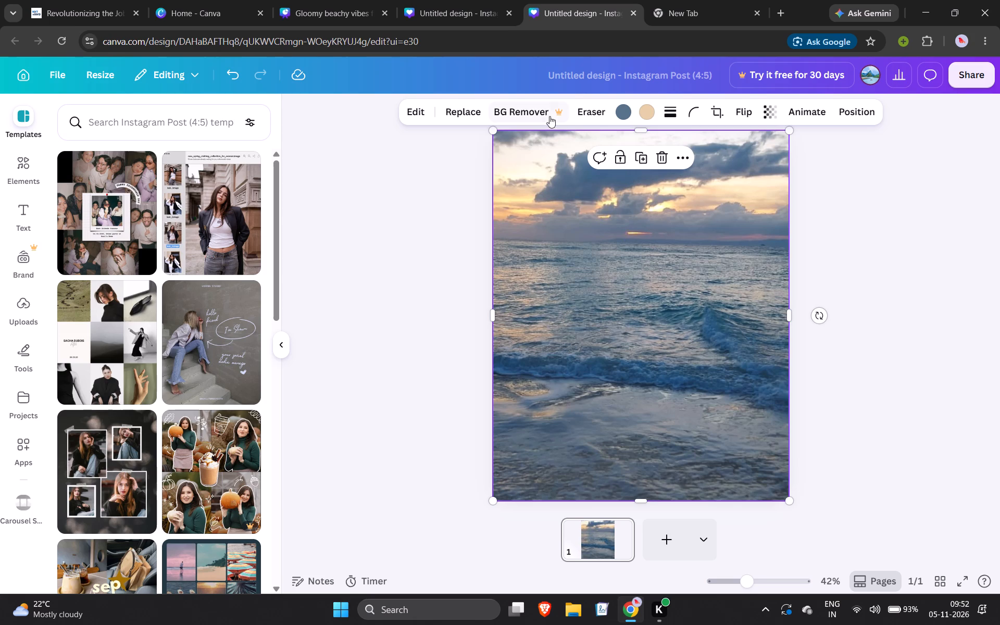
pyautogui.click(583, 118)
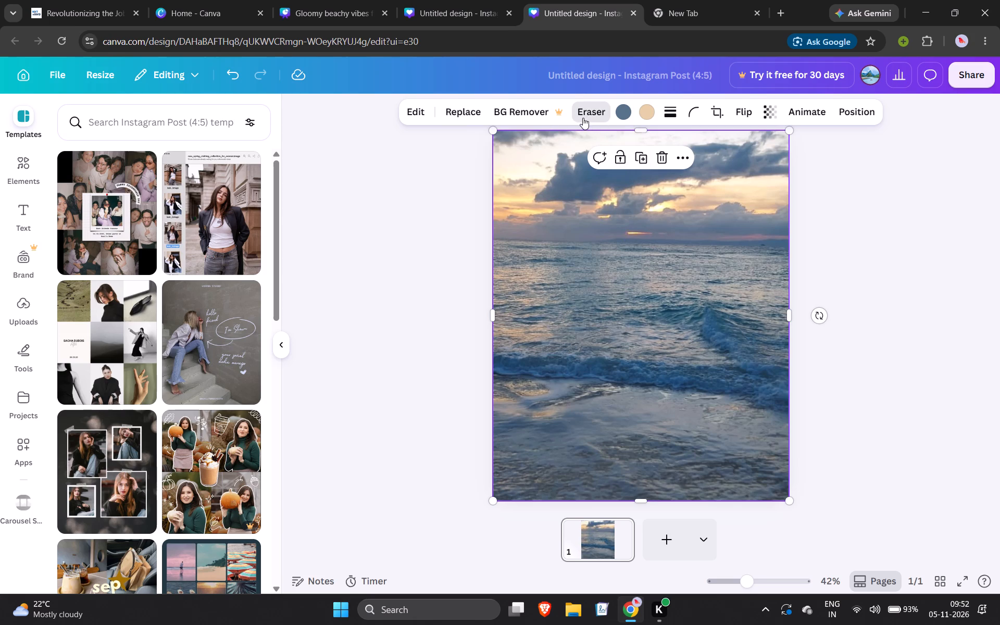
pyautogui.click(579, 167)
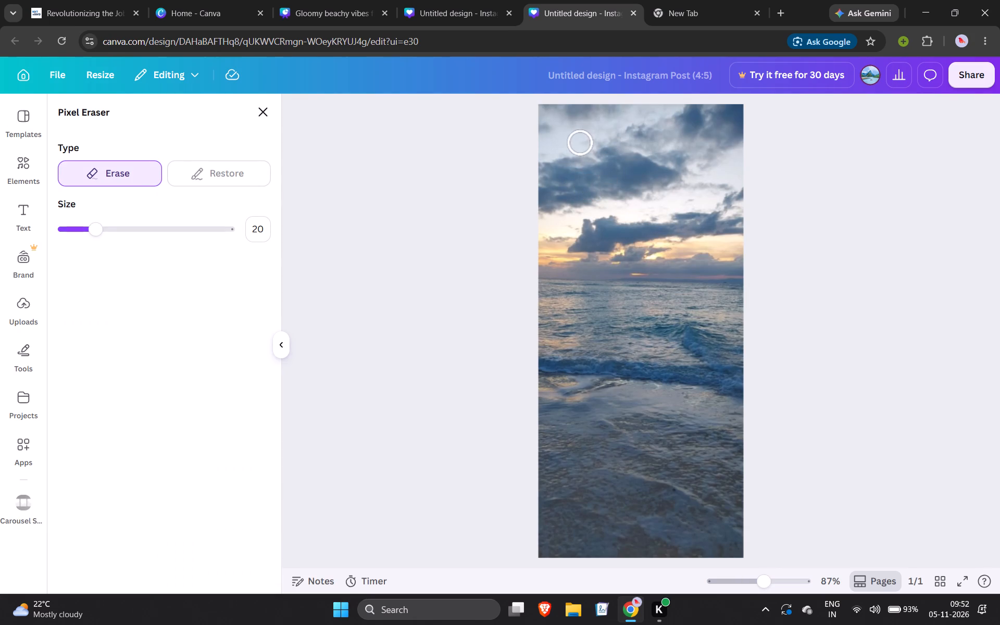
pyautogui.moveTo(577, 144); pyautogui.dragTo(619, 221)
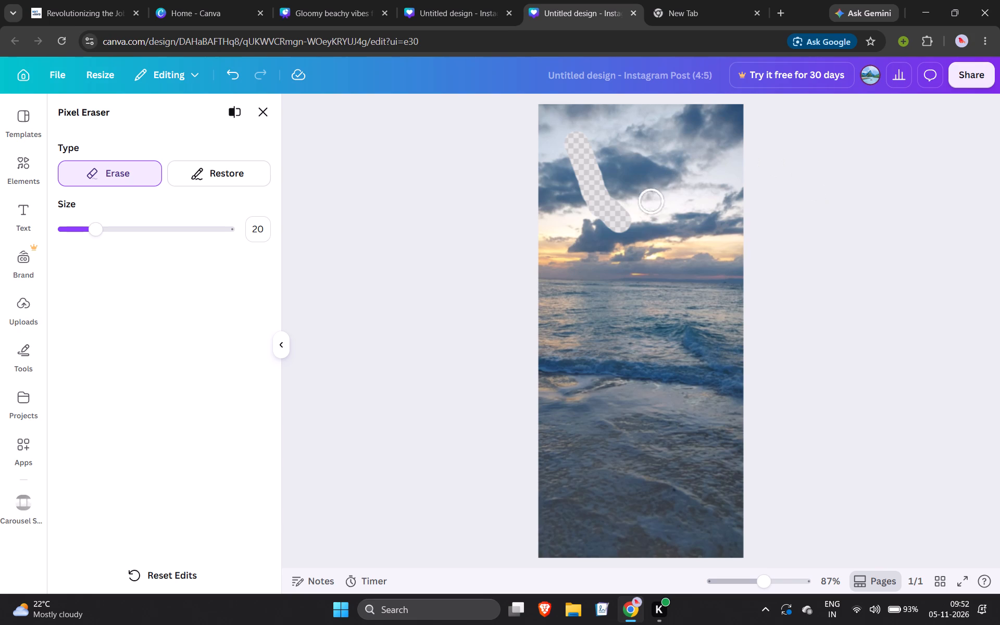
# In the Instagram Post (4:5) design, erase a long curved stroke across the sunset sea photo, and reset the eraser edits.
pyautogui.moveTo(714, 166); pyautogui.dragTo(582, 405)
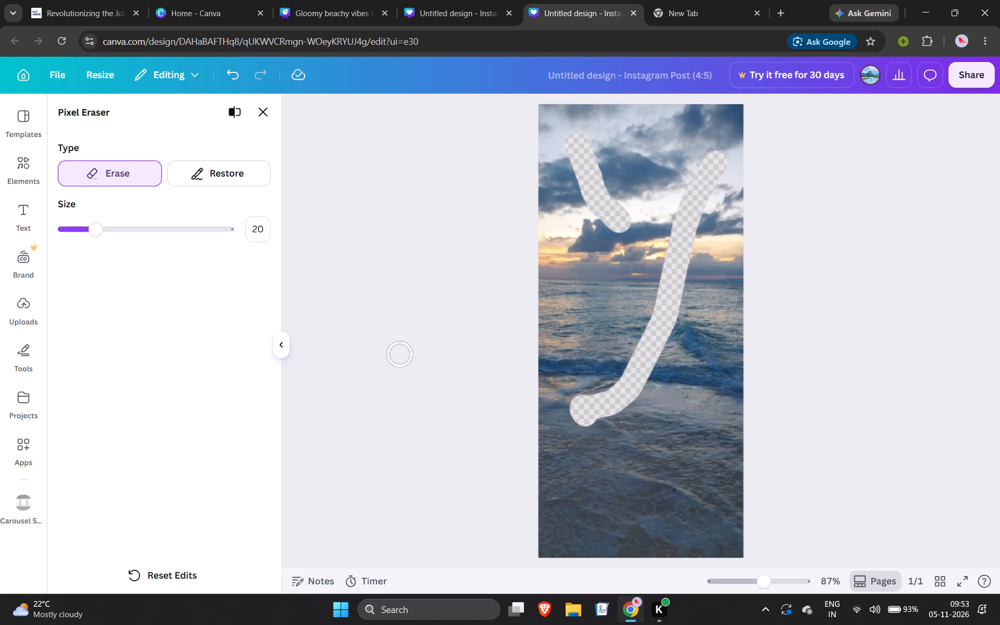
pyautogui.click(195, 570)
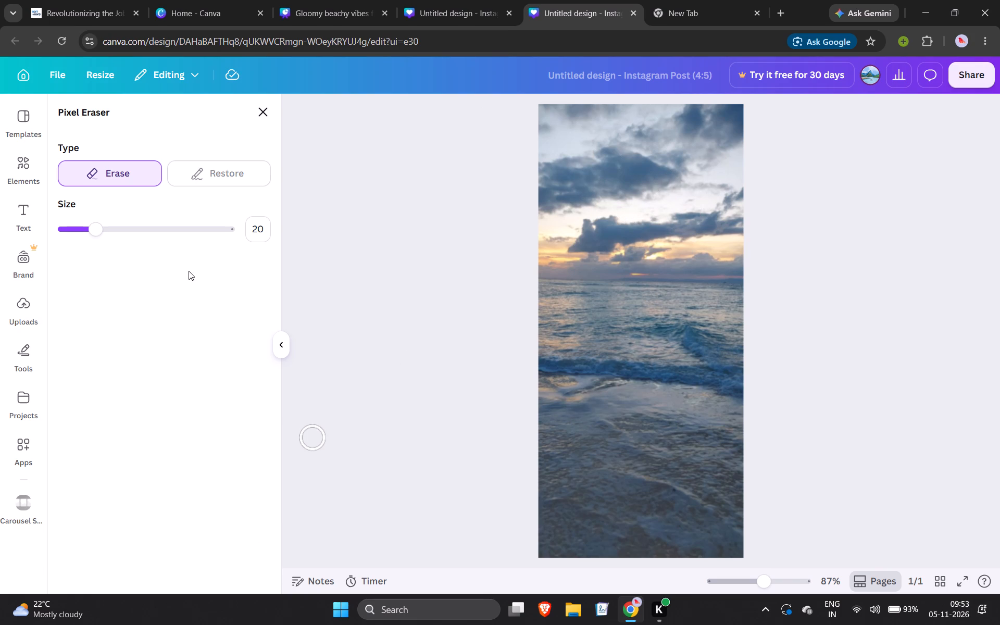
# With the Pixel Eraser at size 3, erase a zigzag line of dots in the photo's lower-left corner.
pyautogui.click(66, 229)
pyautogui.click(542, 555)
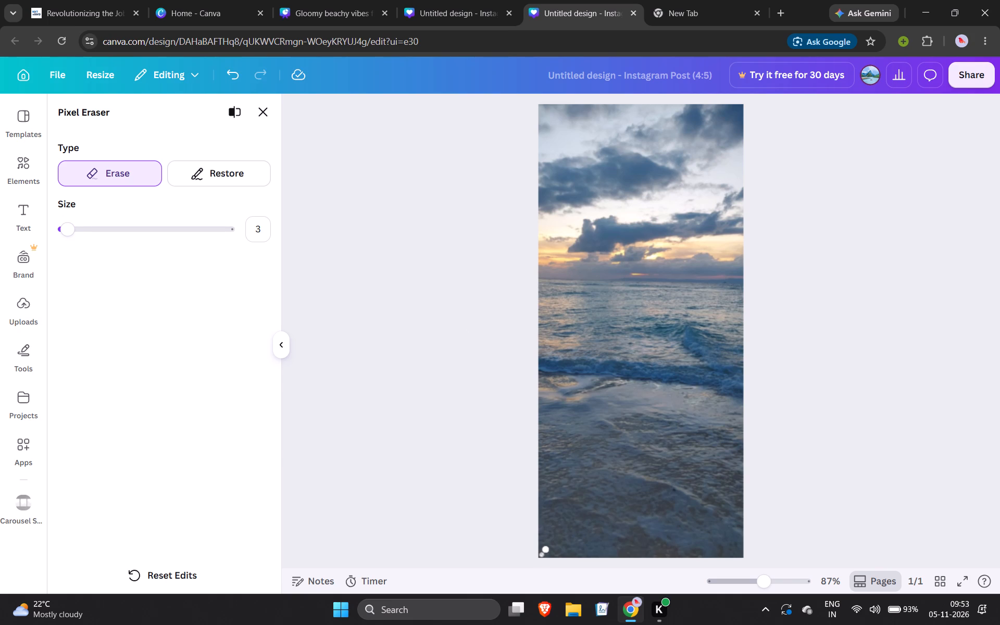
pyautogui.click(546, 549)
pyautogui.click(551, 544)
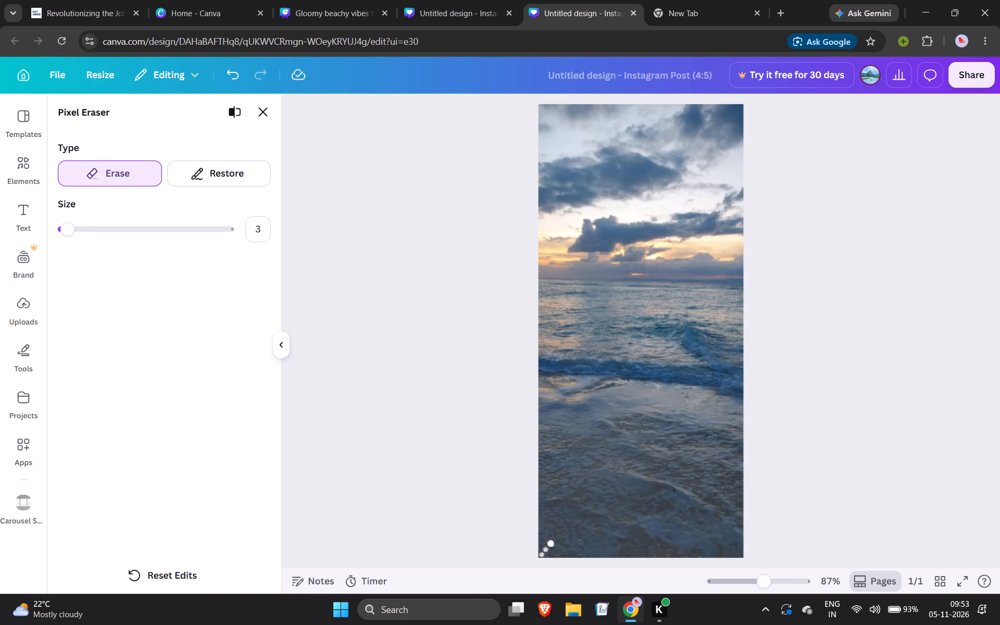
pyautogui.click(557, 537)
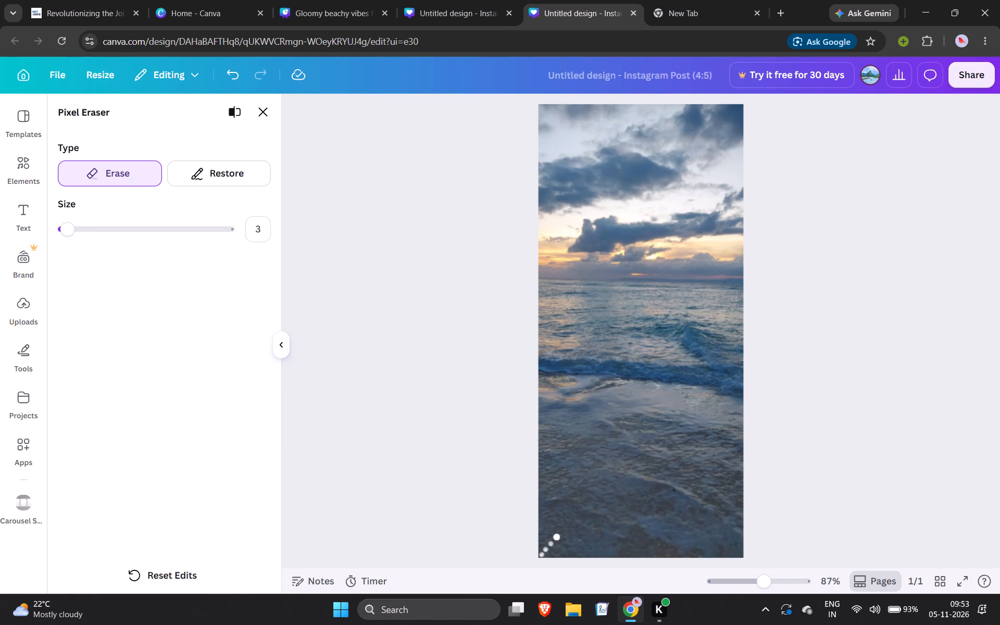
pyautogui.click(562, 532)
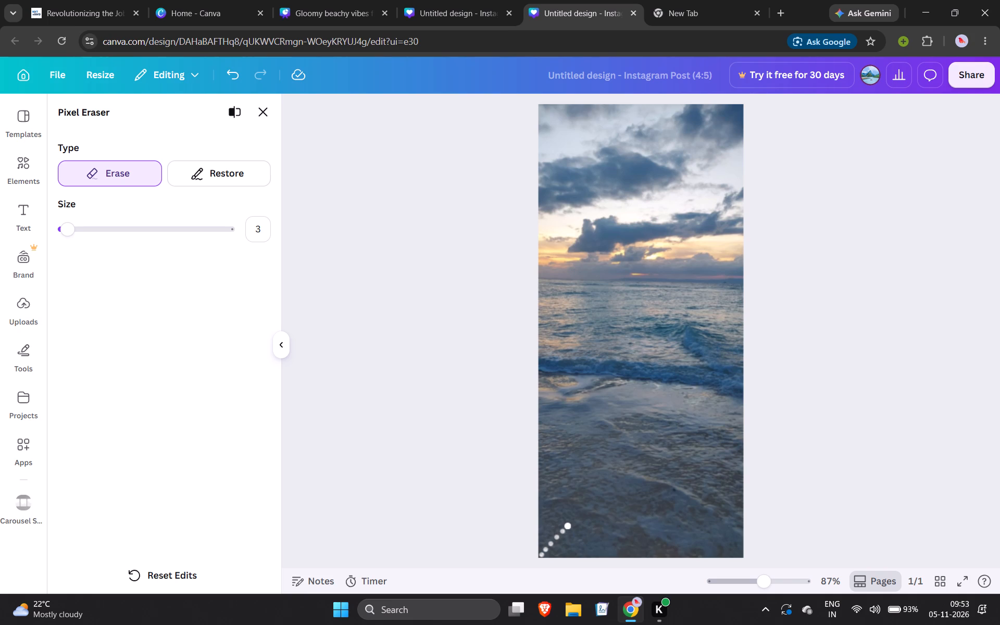
pyautogui.click(568, 526)
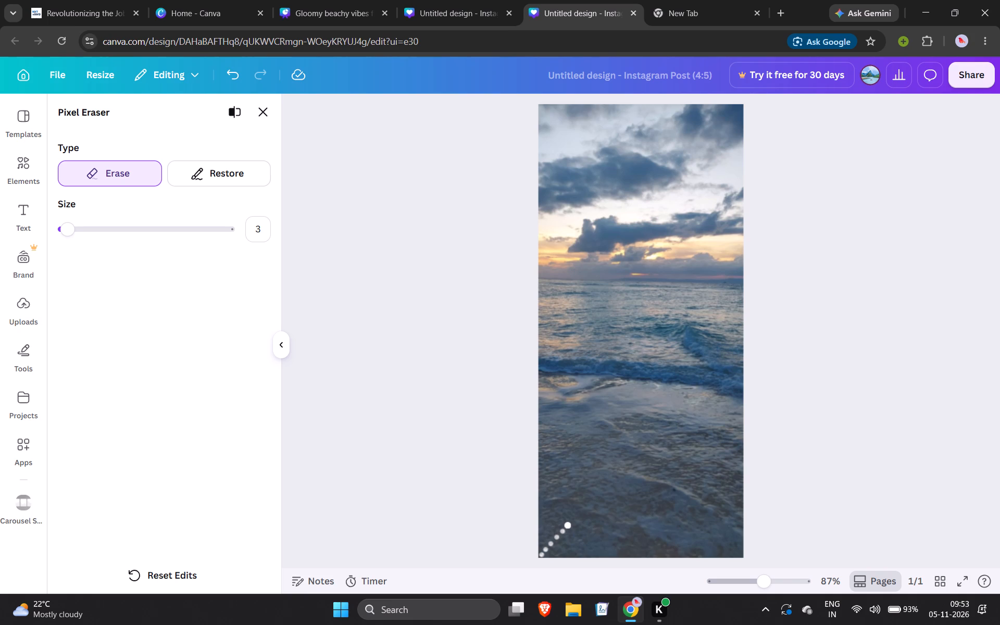
pyautogui.click(571, 534)
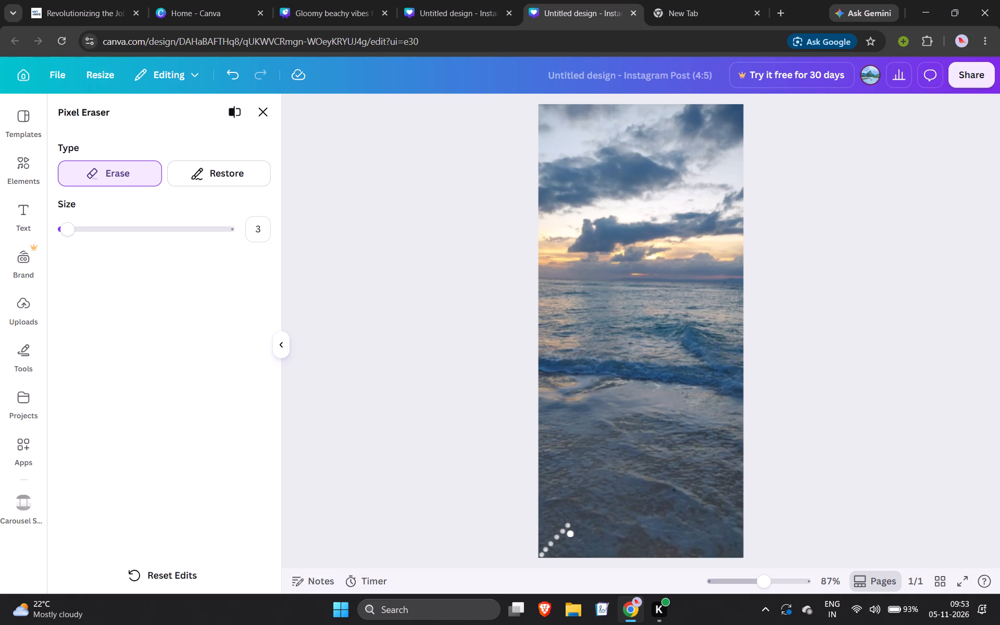
pyautogui.click(572, 543)
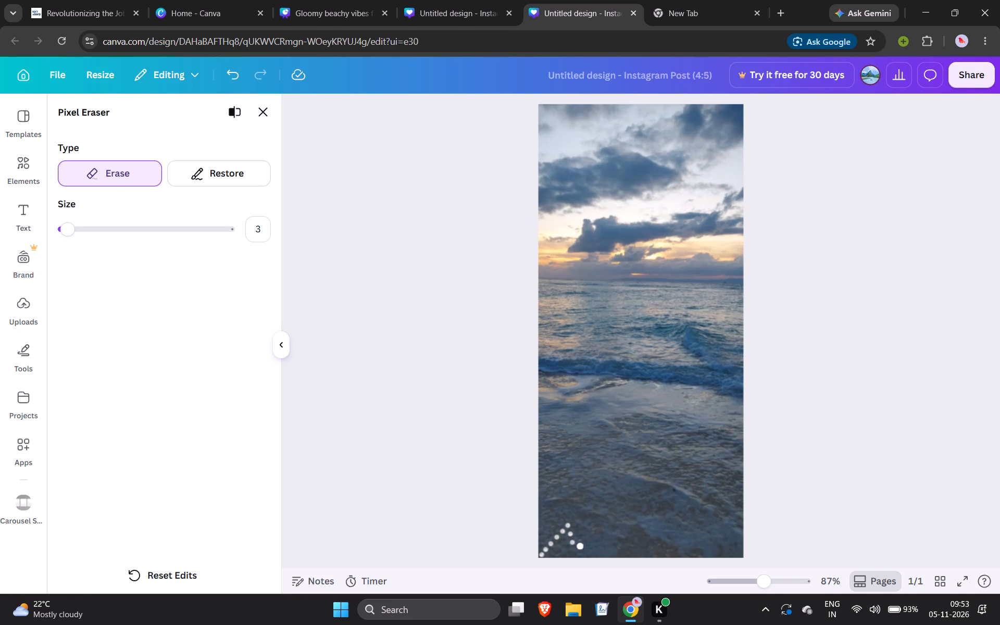
pyautogui.click(583, 545)
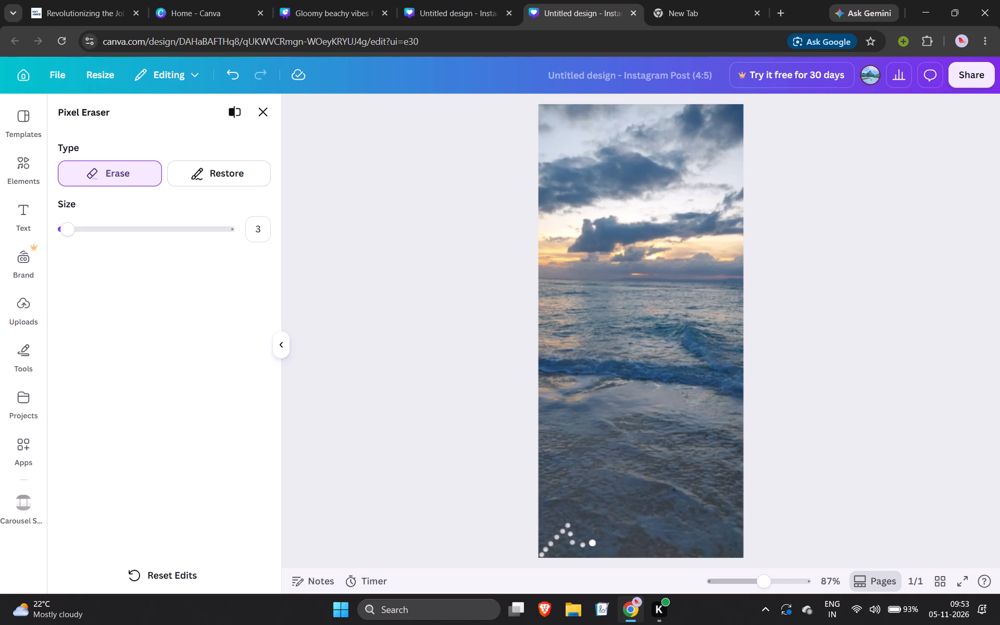
# Extend the erased zigzag of dots in the photo's lower-left corner with two more dots going down toward the bottom edge.
pyautogui.click(593, 543)
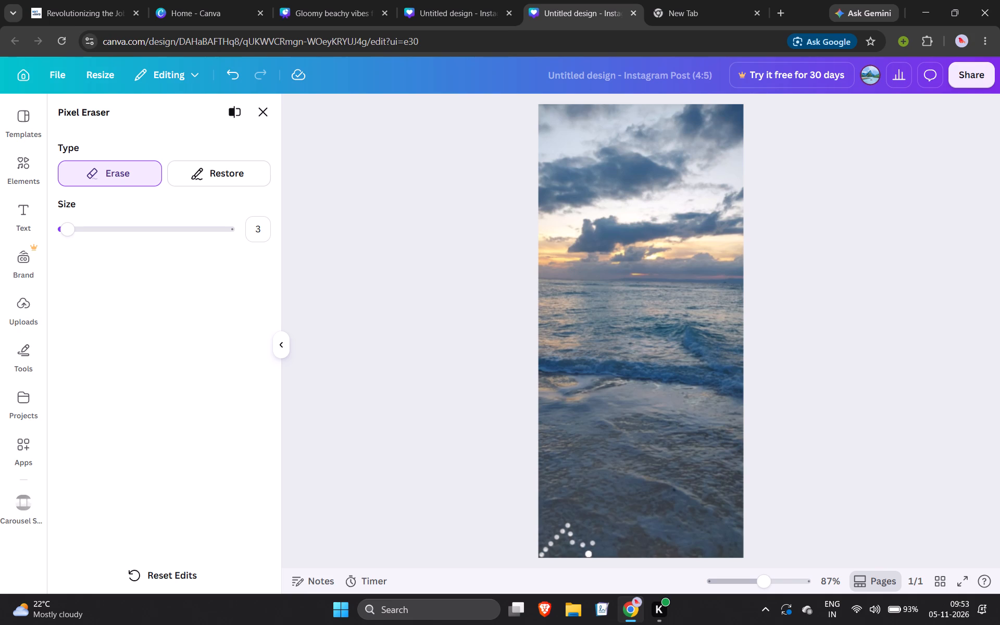
pyautogui.click(589, 554)
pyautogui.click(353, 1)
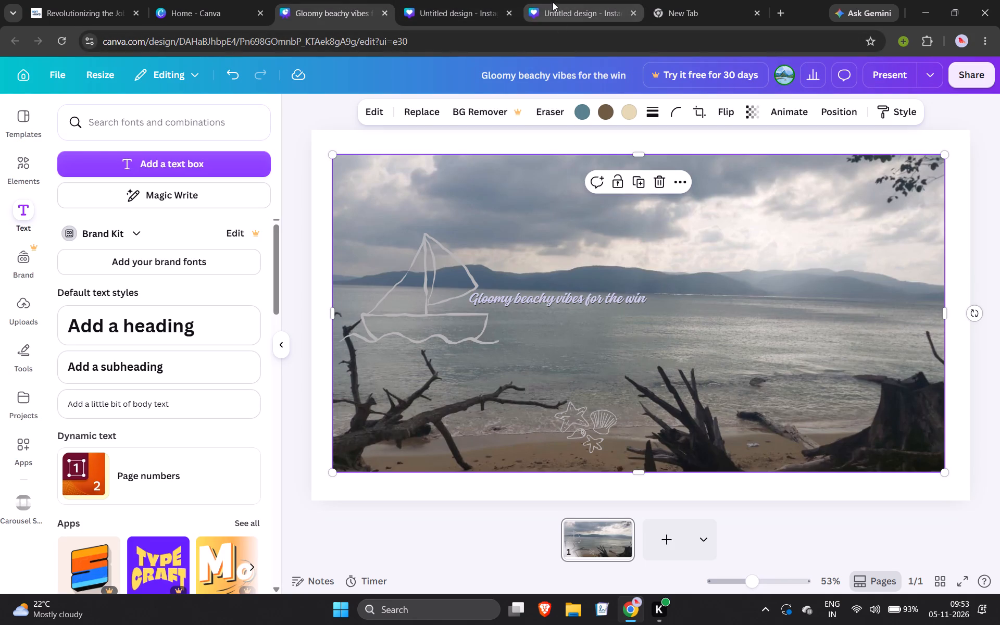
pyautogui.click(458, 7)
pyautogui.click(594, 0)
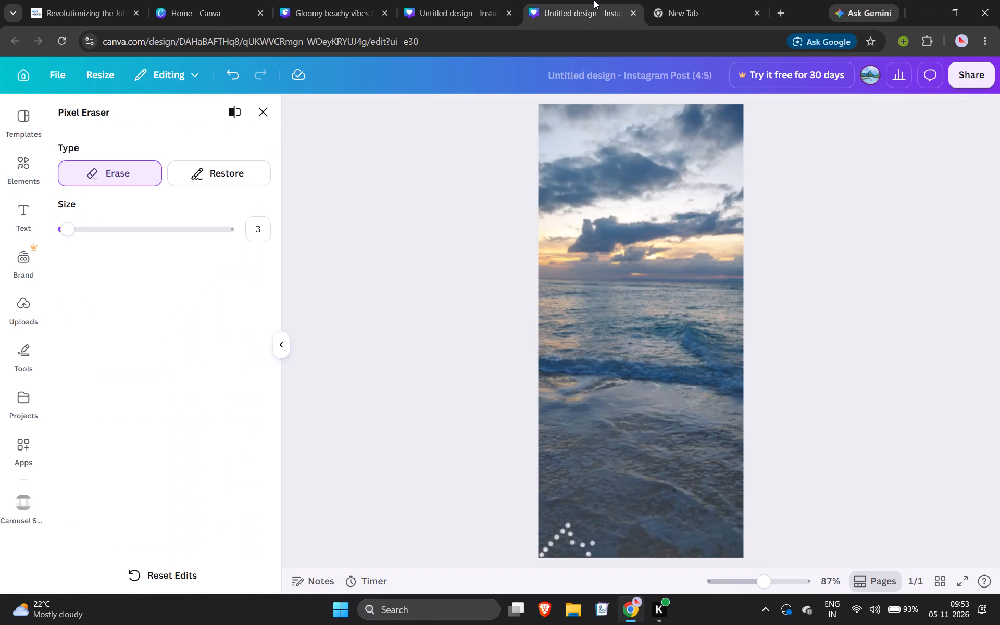
# With the Pixel Eraser at size 3, erase a curved line of dots in the photo's lower-right corner, from the right edge inward and up.
pyautogui.click(740, 535)
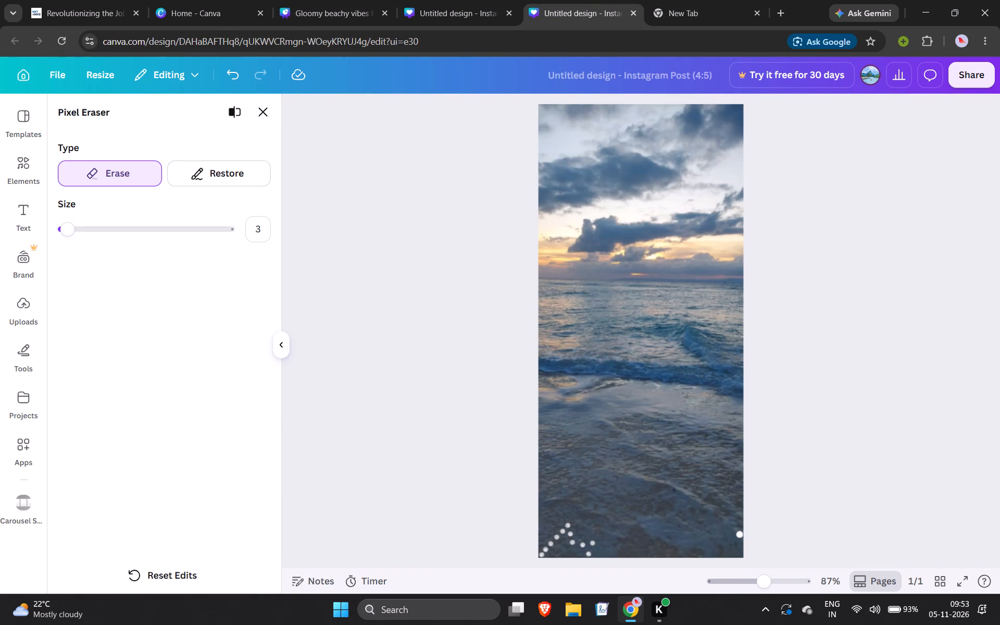
pyautogui.click(733, 530)
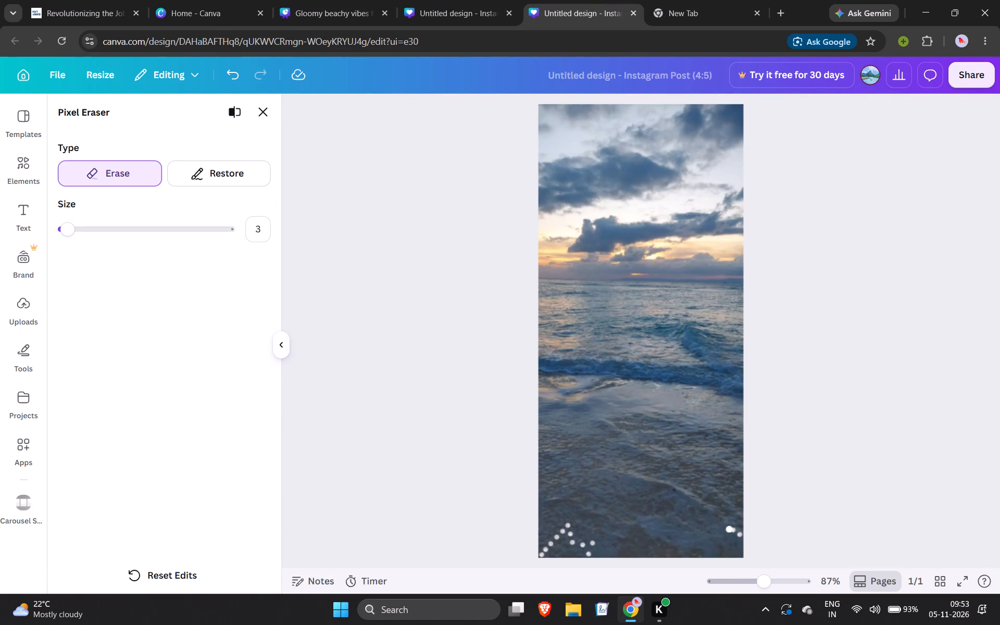
pyautogui.click(722, 530)
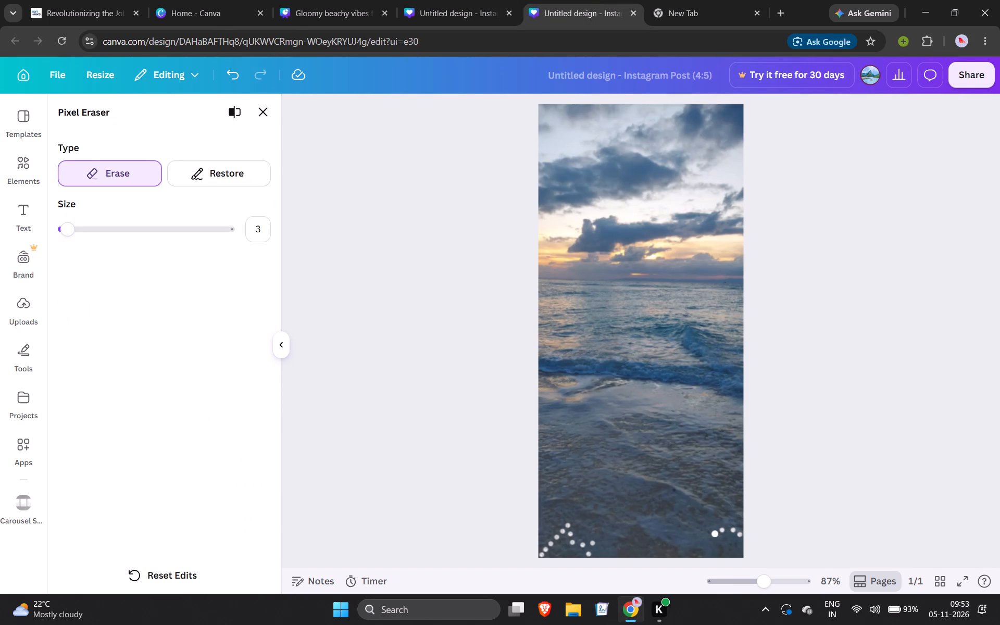
pyautogui.click(715, 534)
pyautogui.click(703, 533)
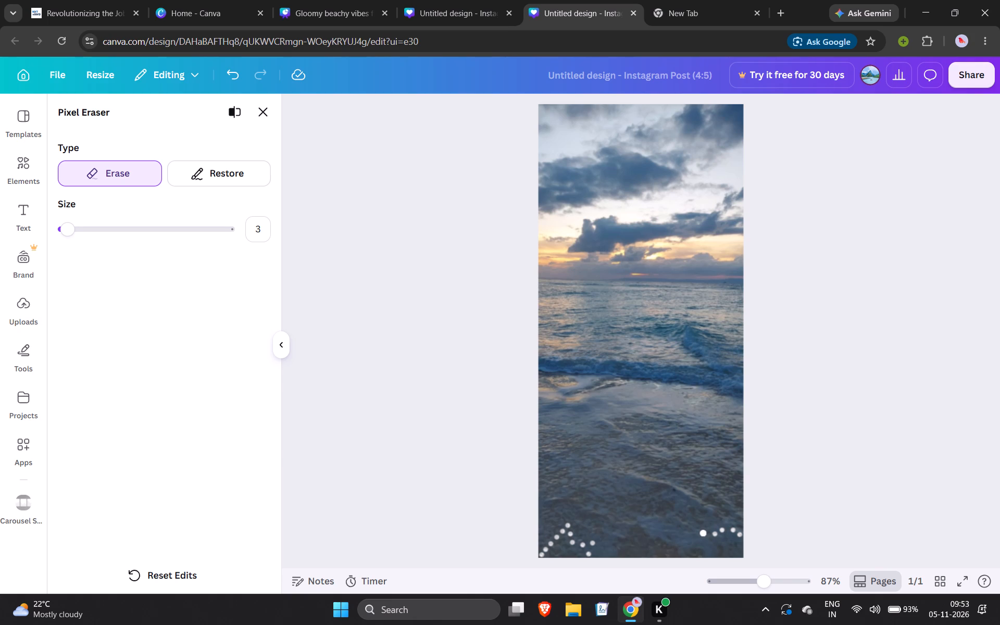
pyautogui.click(697, 526)
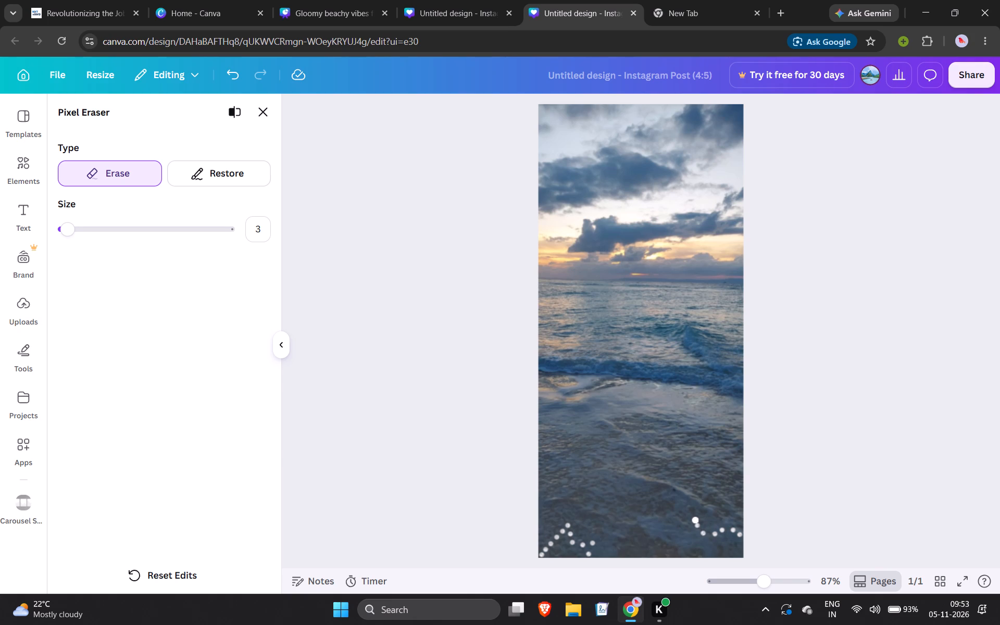
pyautogui.click(695, 514)
pyautogui.click(697, 506)
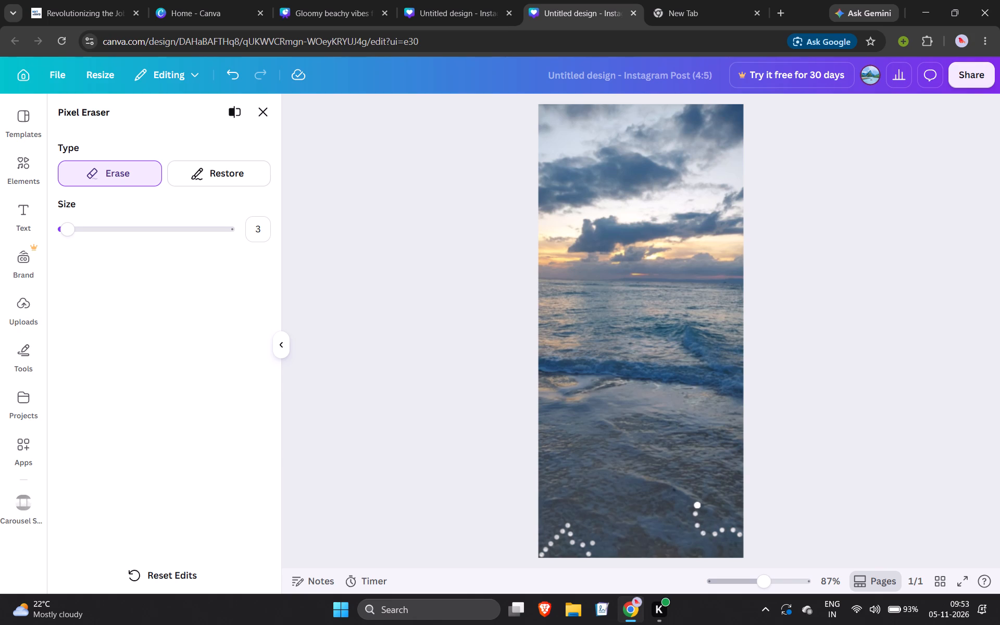
pyautogui.click(703, 498)
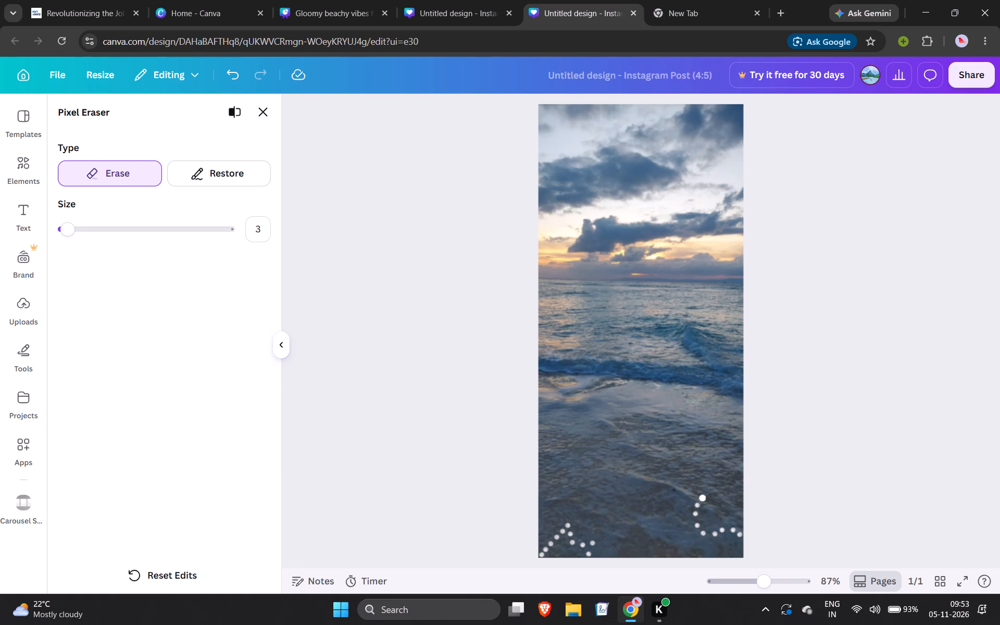
pyautogui.click(709, 493)
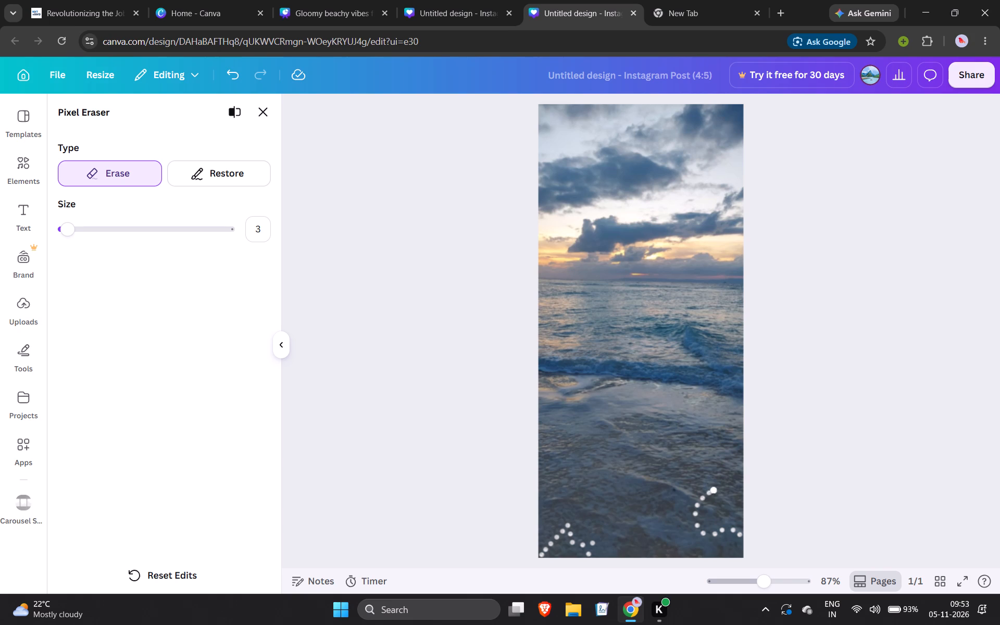
pyautogui.click(715, 490)
pyautogui.click(722, 488)
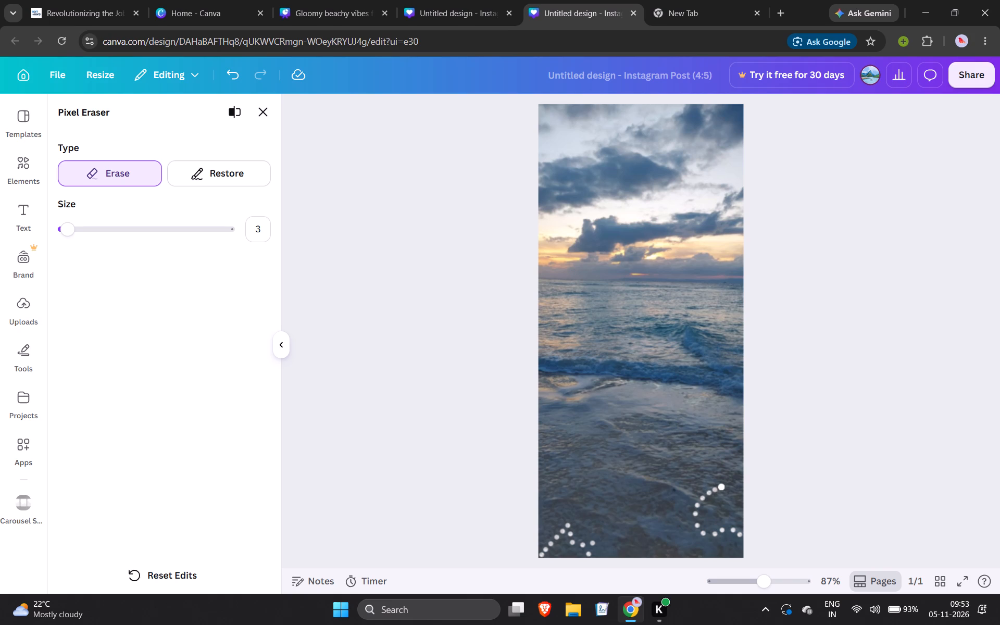
# Complete the dotted outline near the photo's lower-right corner by erasing dots from its top down to the photo's right edge.
pyautogui.click(728, 488)
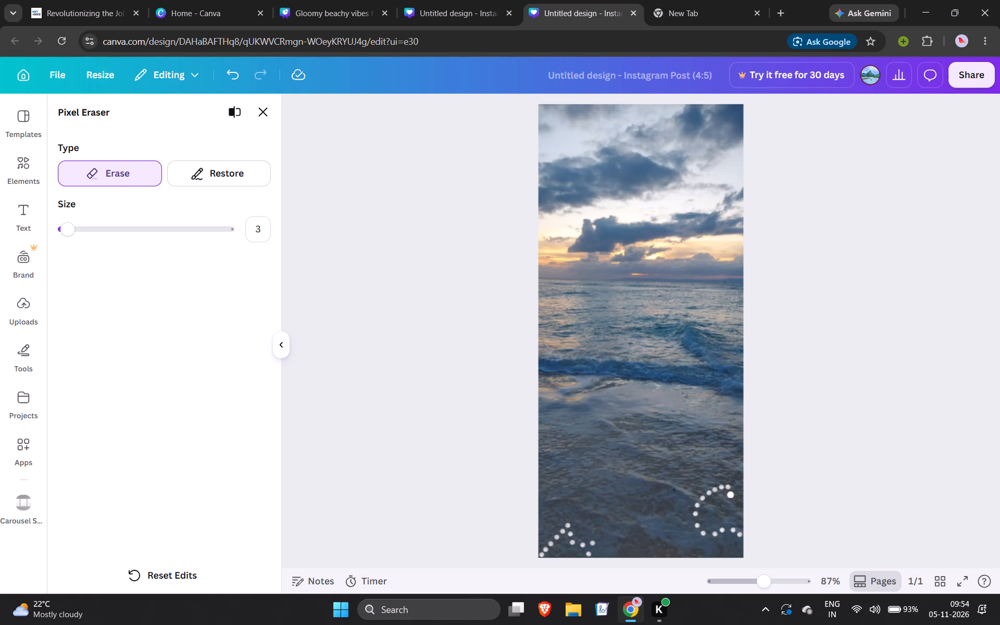
pyautogui.click(731, 495)
pyautogui.click(733, 503)
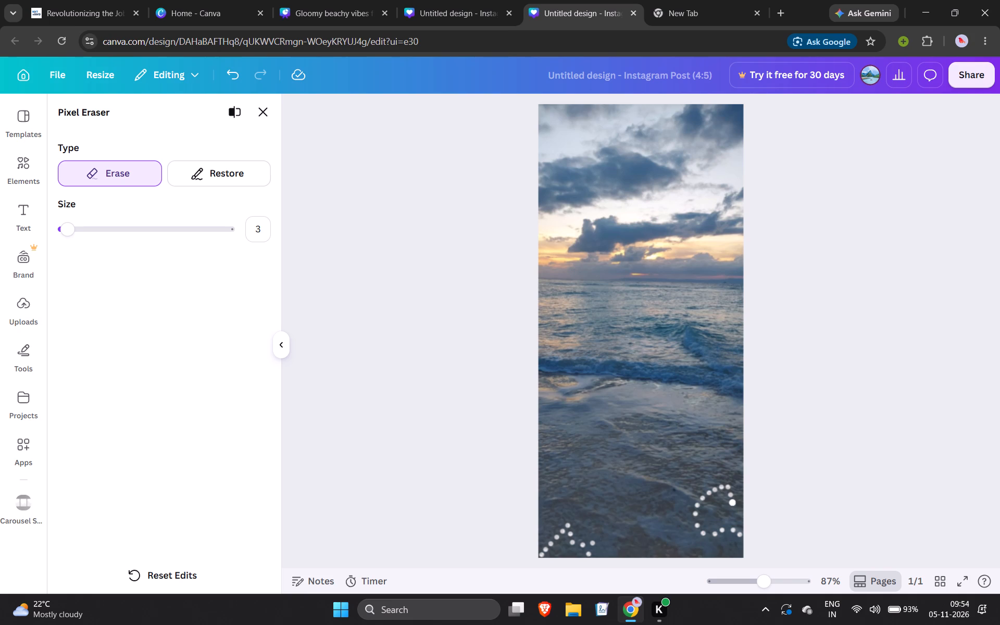
pyautogui.click(734, 511)
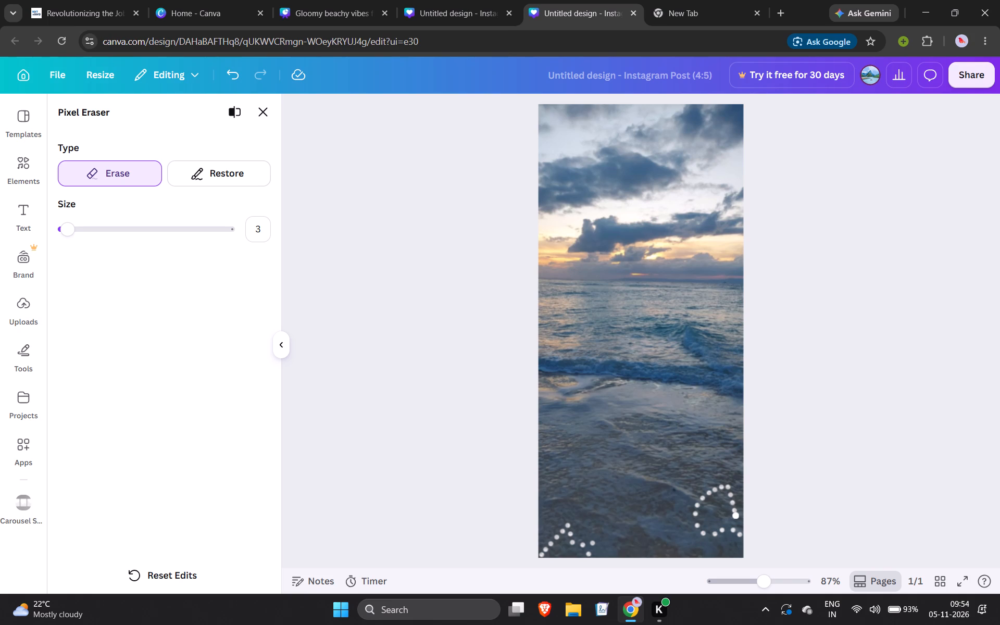
pyautogui.click(739, 519)
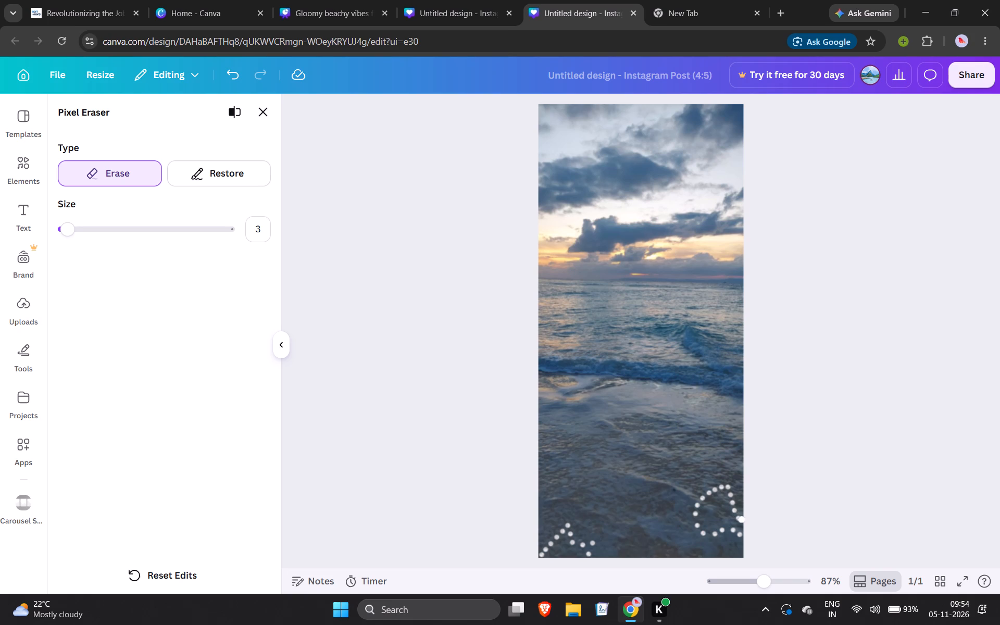
pyautogui.click(744, 520)
# Erase two rows of dots across the lower inside of the dotted outline near the photo's lower-right corner.
pyautogui.click(730, 524)
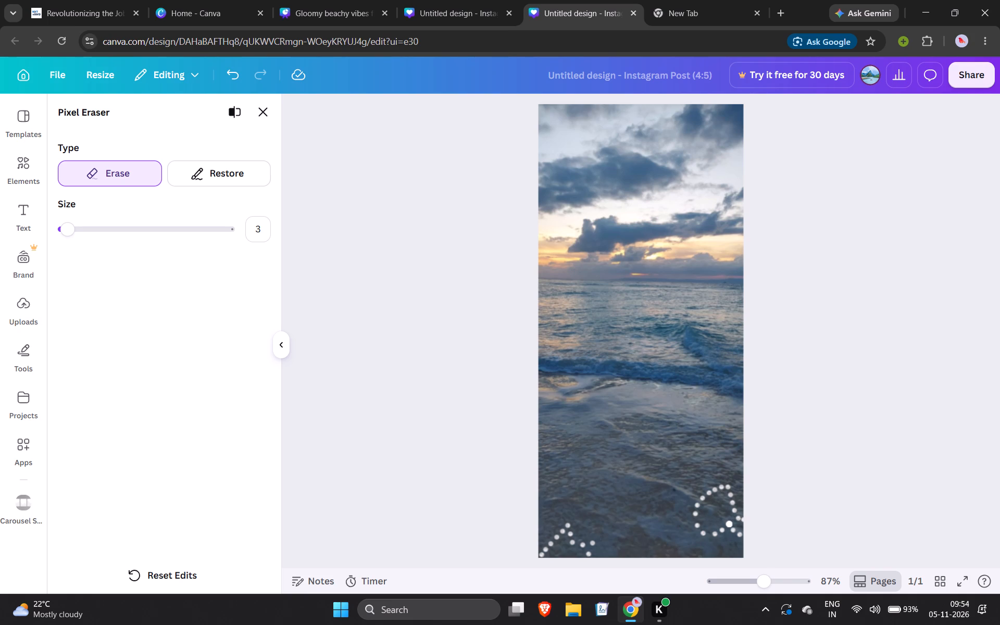
pyautogui.click(720, 524)
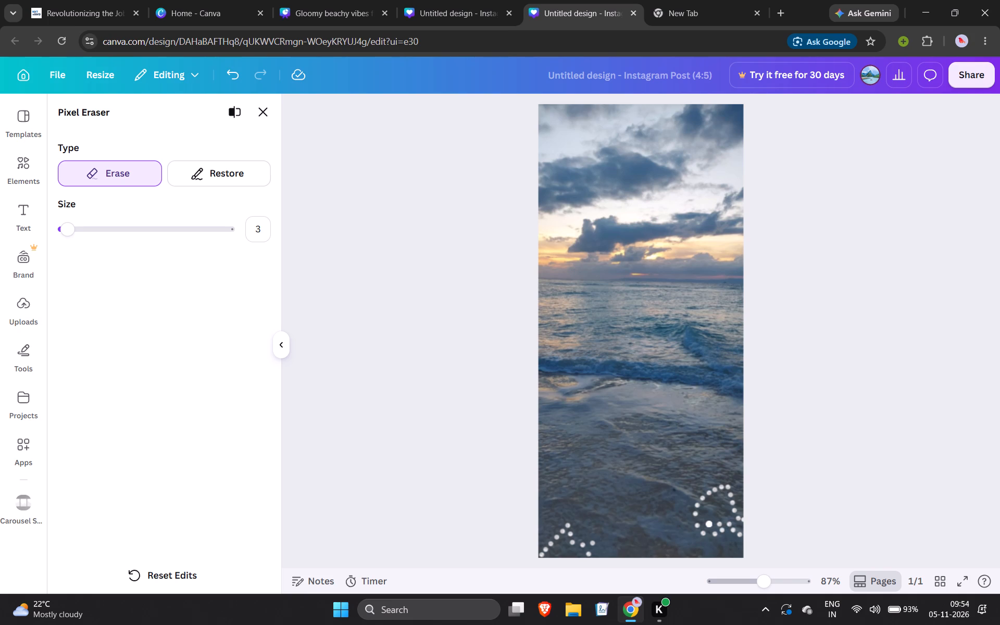
pyautogui.click(714, 526)
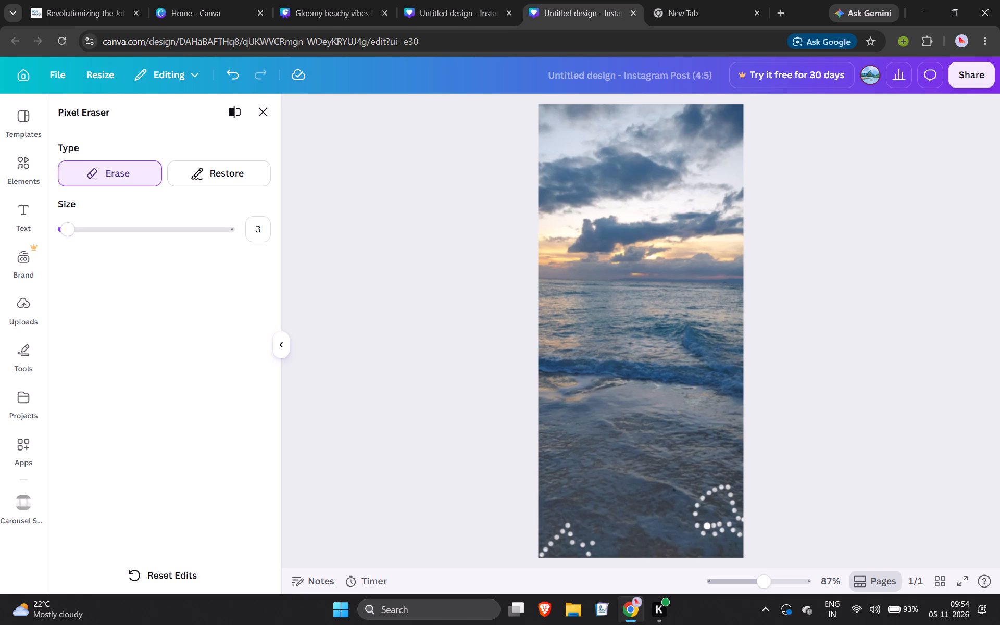
pyautogui.click(707, 527)
pyautogui.click(705, 519)
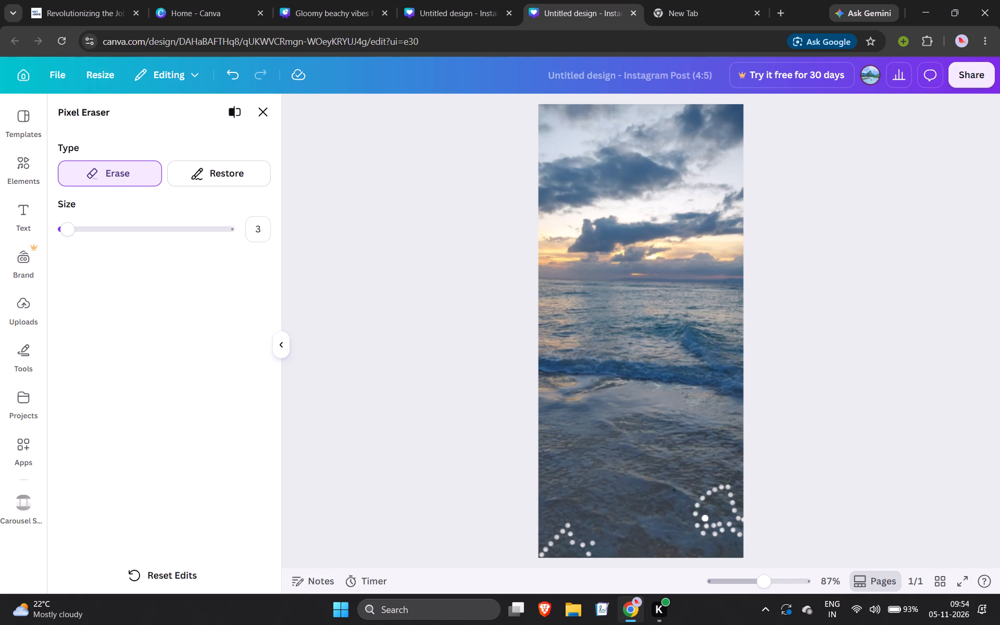
pyautogui.click(711, 520)
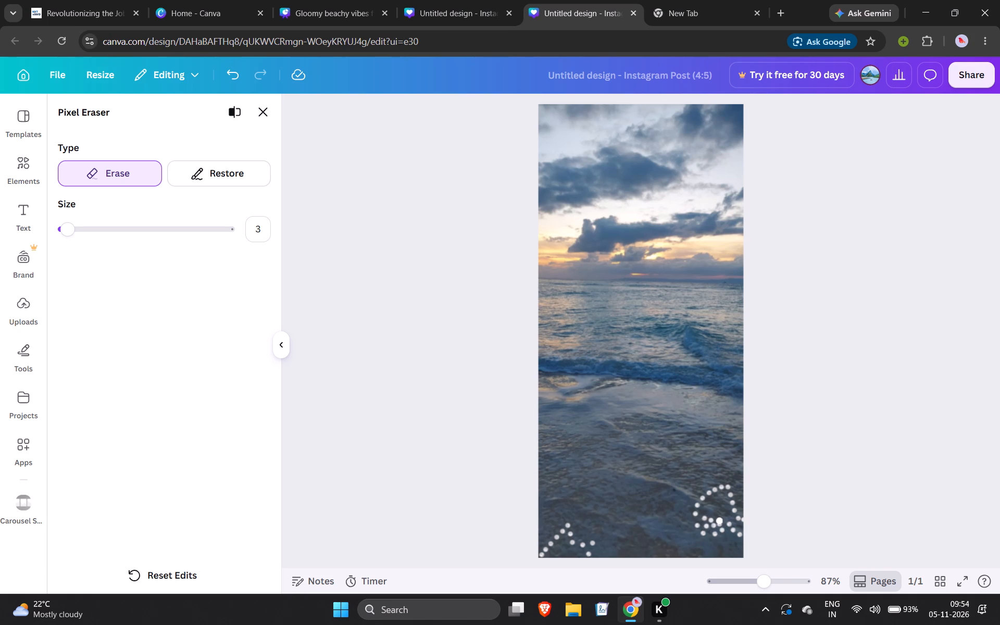
pyautogui.click(720, 521)
pyautogui.click(726, 519)
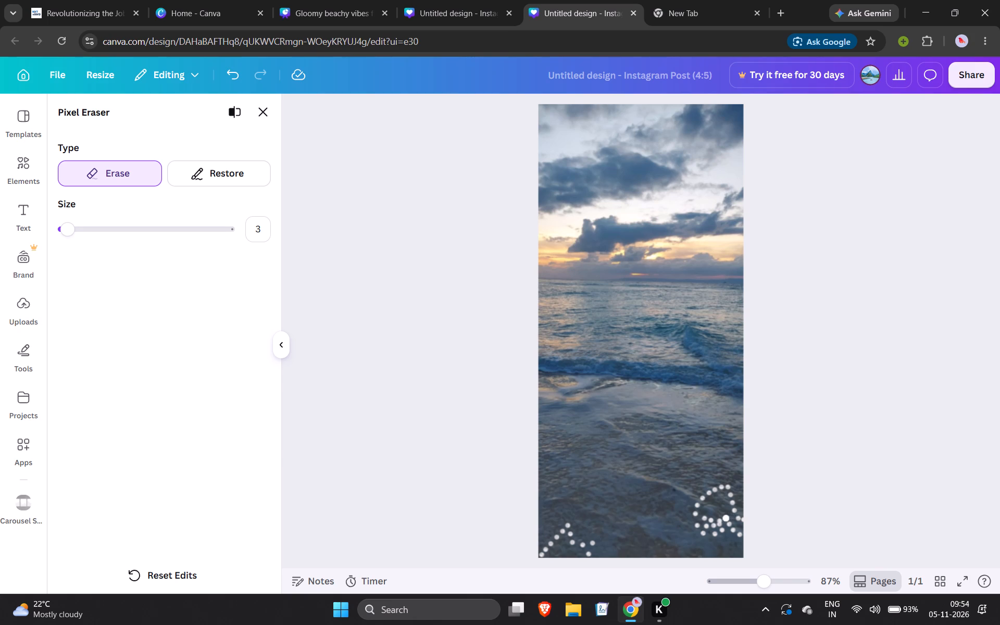
# Fill the middle and upper inside of the lower-right dotted outline with more erased dots.
pyautogui.click(717, 516)
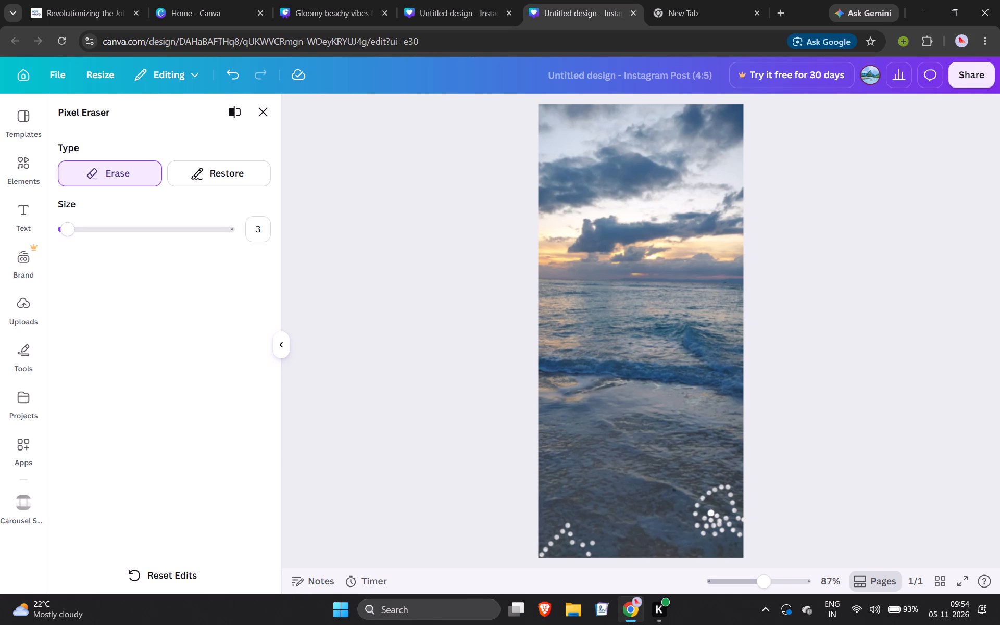
pyautogui.click(710, 513)
pyautogui.click(712, 504)
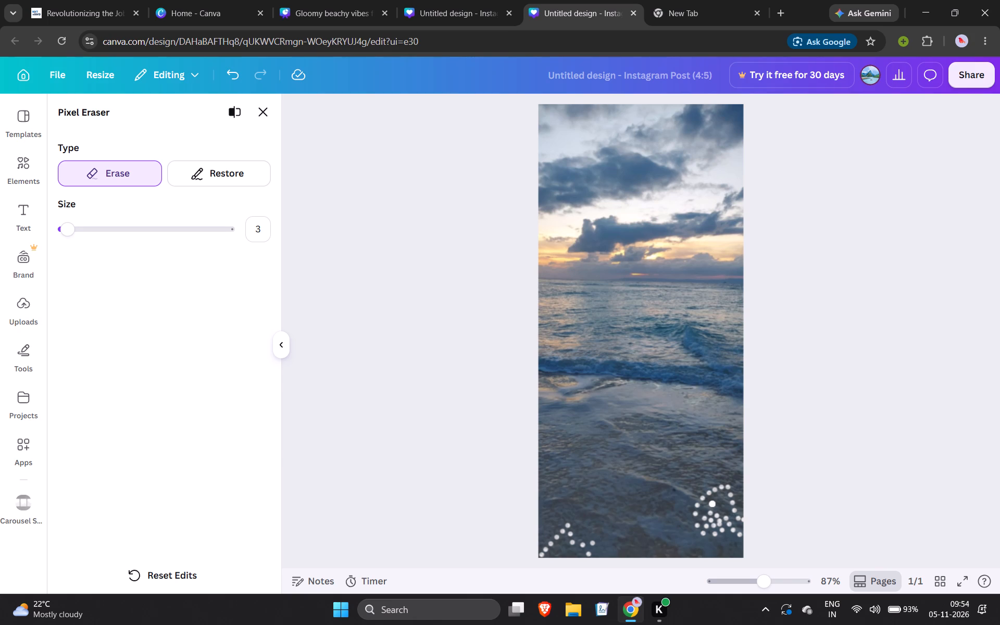
pyautogui.click(719, 506)
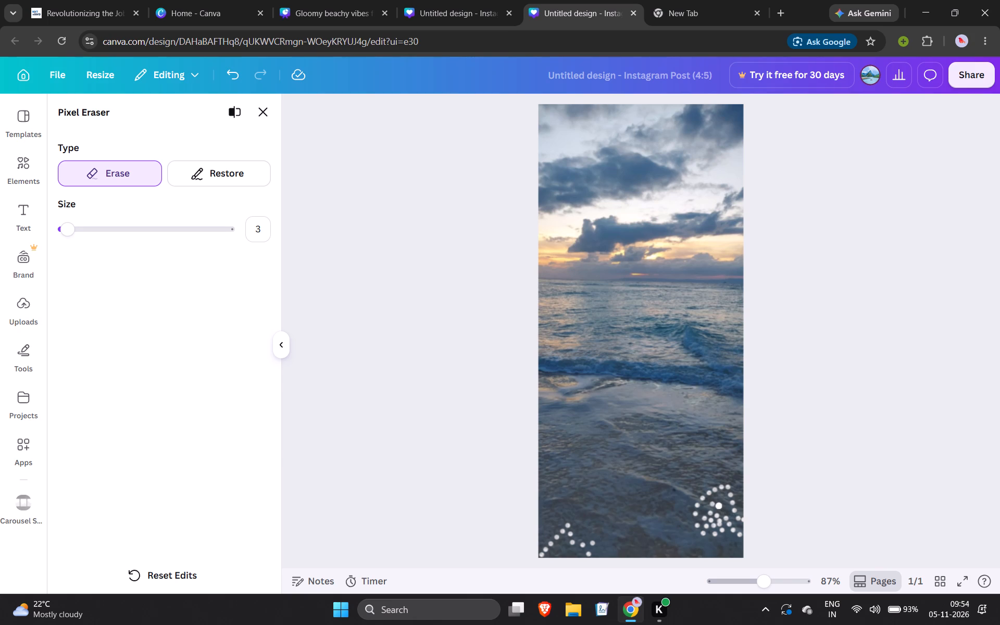
pyautogui.click(724, 512)
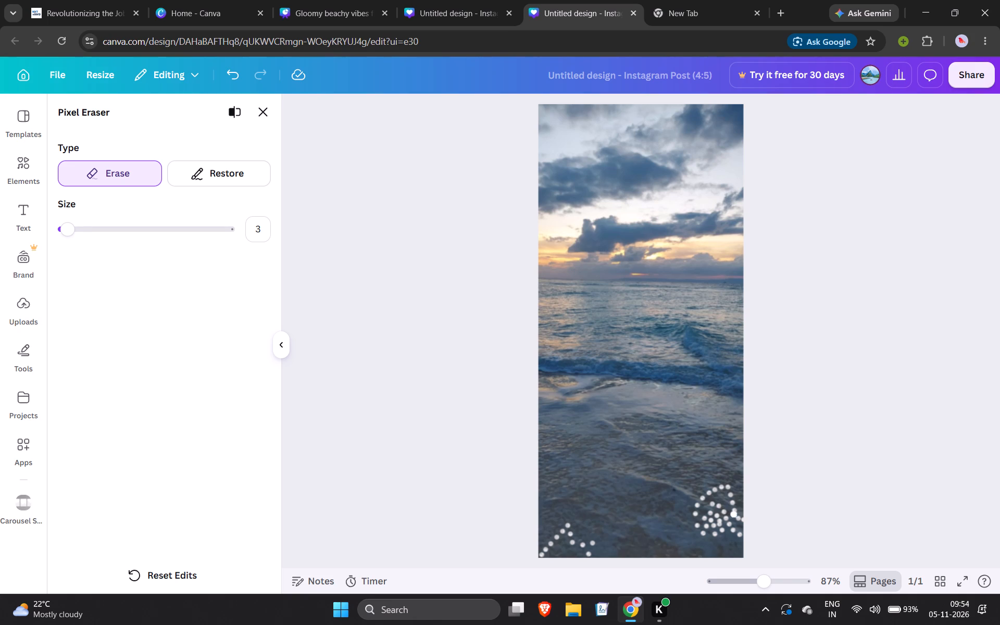
pyautogui.click(735, 513)
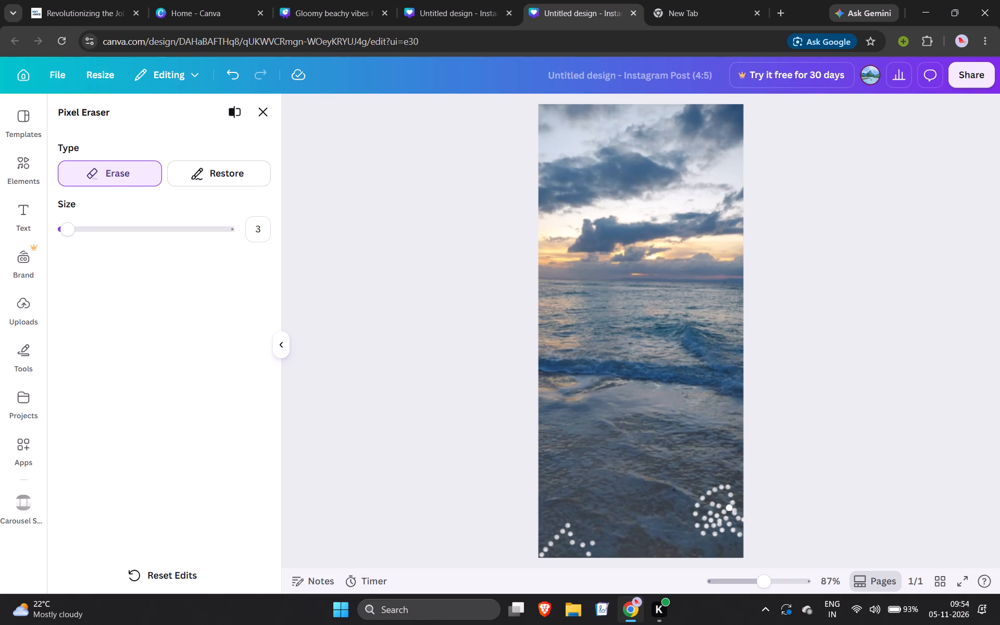
pyautogui.click(730, 508)
pyautogui.click(724, 501)
pyautogui.click(720, 498)
# Erase a small cluster of dots below the wave near the photo's left edge, with a short trail curving down from it.
pyautogui.click(571, 406)
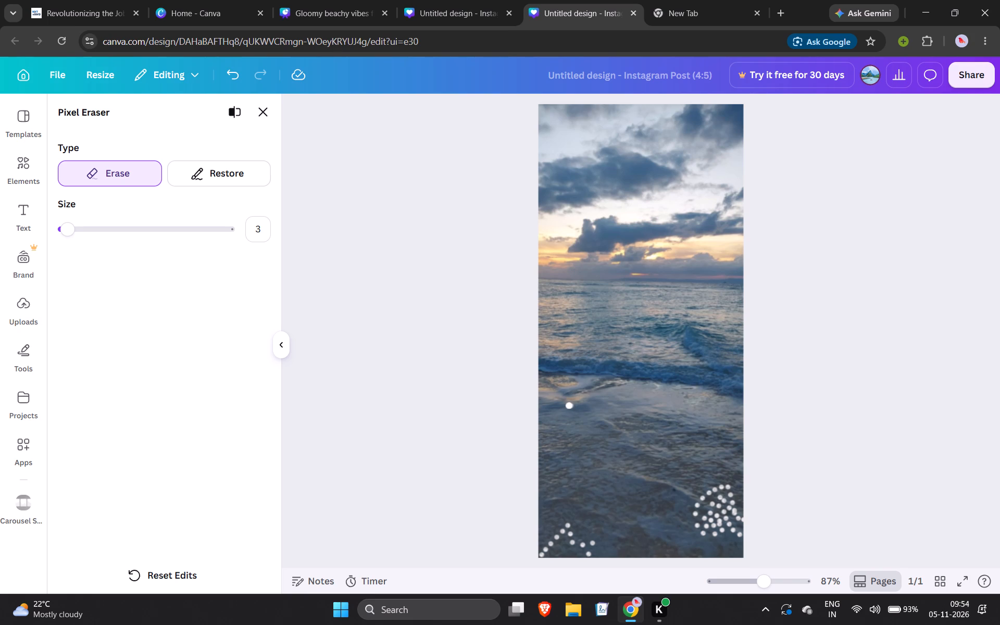
pyautogui.click(566, 407)
pyautogui.click(566, 413)
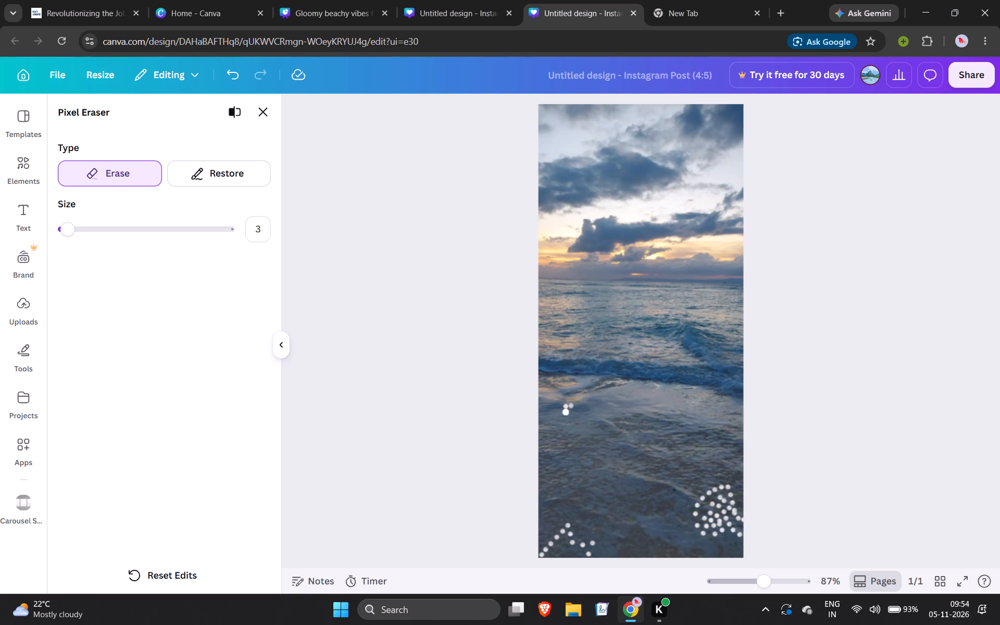
pyautogui.click(575, 412)
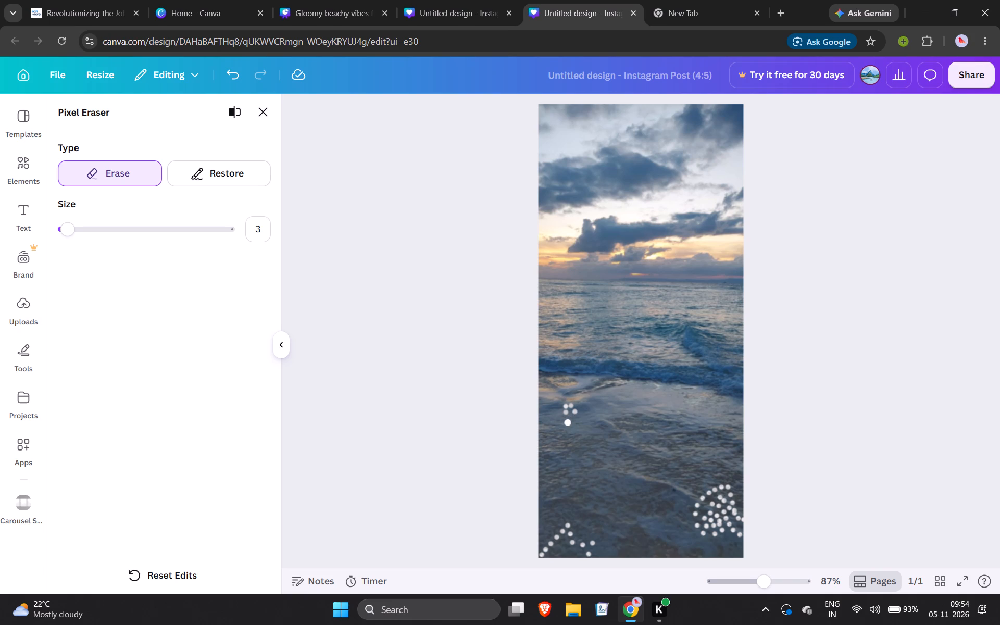
pyautogui.click(567, 419)
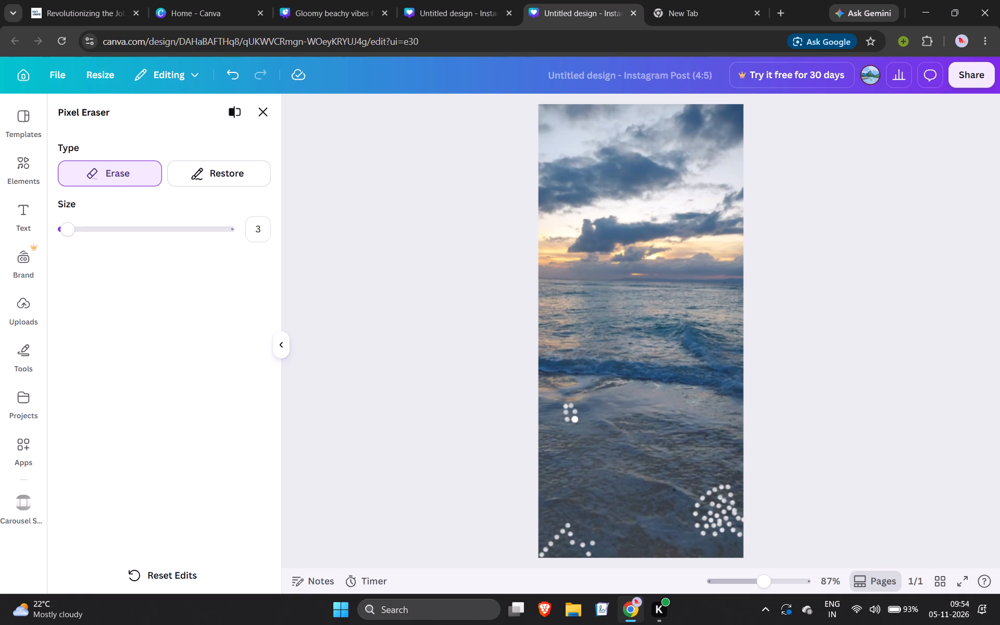
pyautogui.click(575, 419)
pyautogui.click(561, 424)
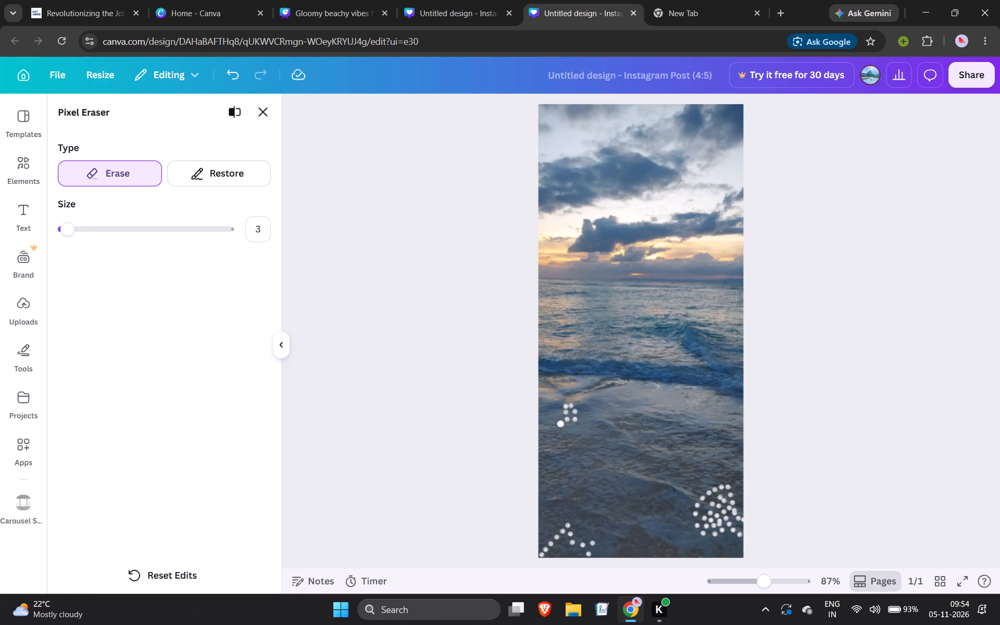
pyautogui.click(556, 427)
pyautogui.click(556, 438)
# Set the eraser size to 1 and erase small dots at the lower end of the trail near the photo's left edge.
pyautogui.moveTo(68, 230); pyautogui.dragTo(22, 234)
pyautogui.click(556, 432)
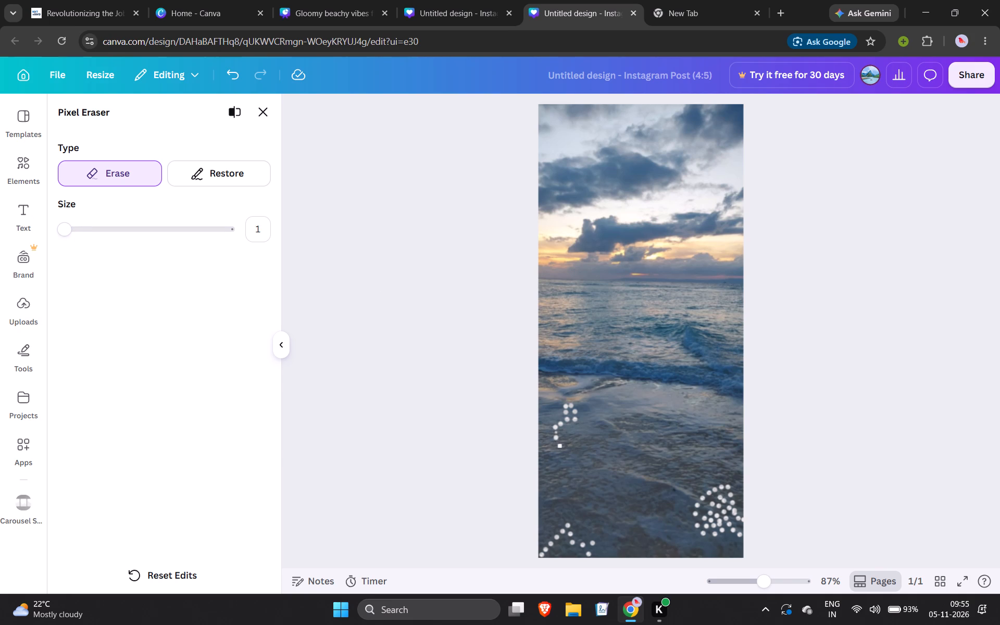
pyautogui.click(558, 444)
# With eraser size 3, extend the left-hand trail into a closed dotted bottle outline, going around its base and up to the neck.
pyautogui.click(259, 231)
pyautogui.press('BackSpace')
pyautogui.press('3')
pyautogui.click(559, 449)
pyautogui.click(416, 334)
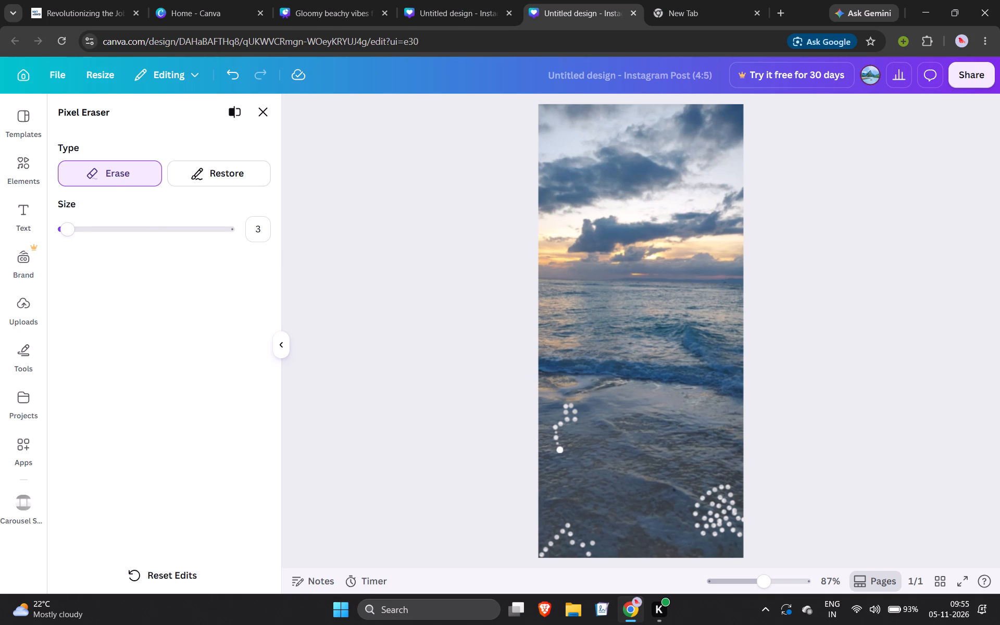
pyautogui.click(559, 451)
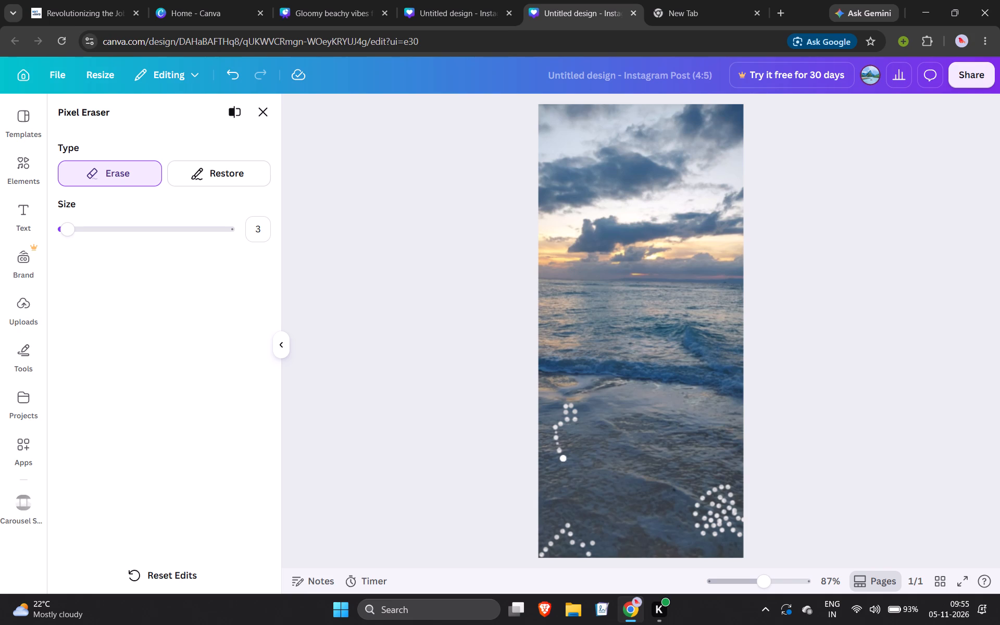
pyautogui.click(564, 459)
pyautogui.click(567, 468)
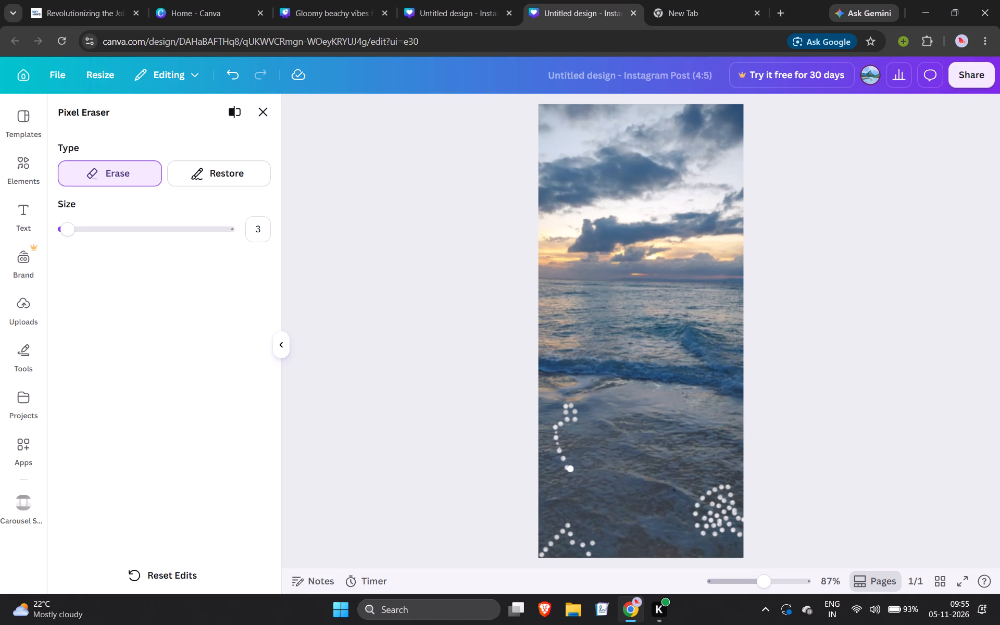
pyautogui.click(577, 467)
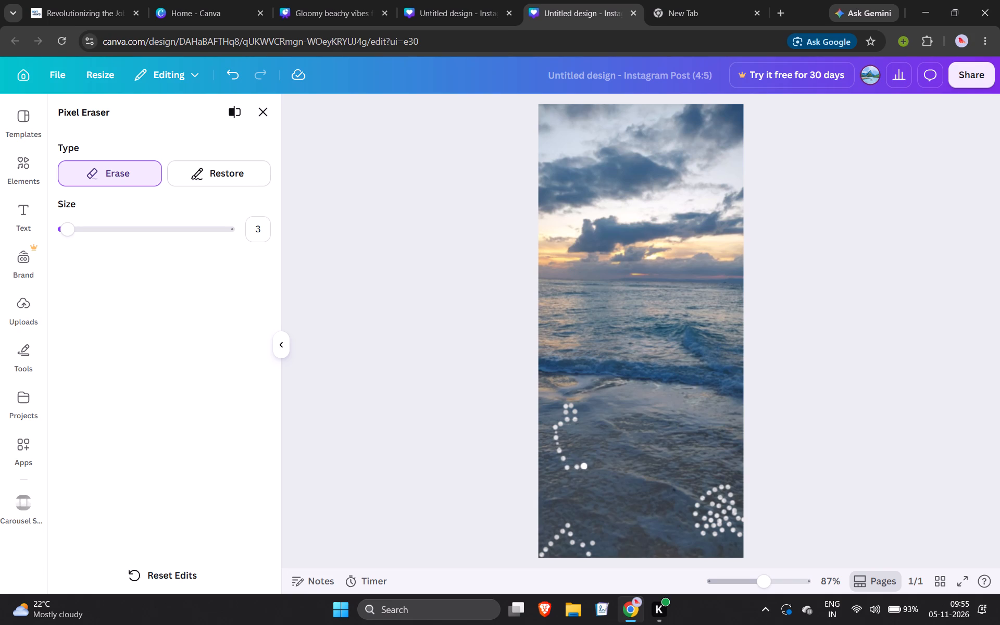
pyautogui.click(589, 464)
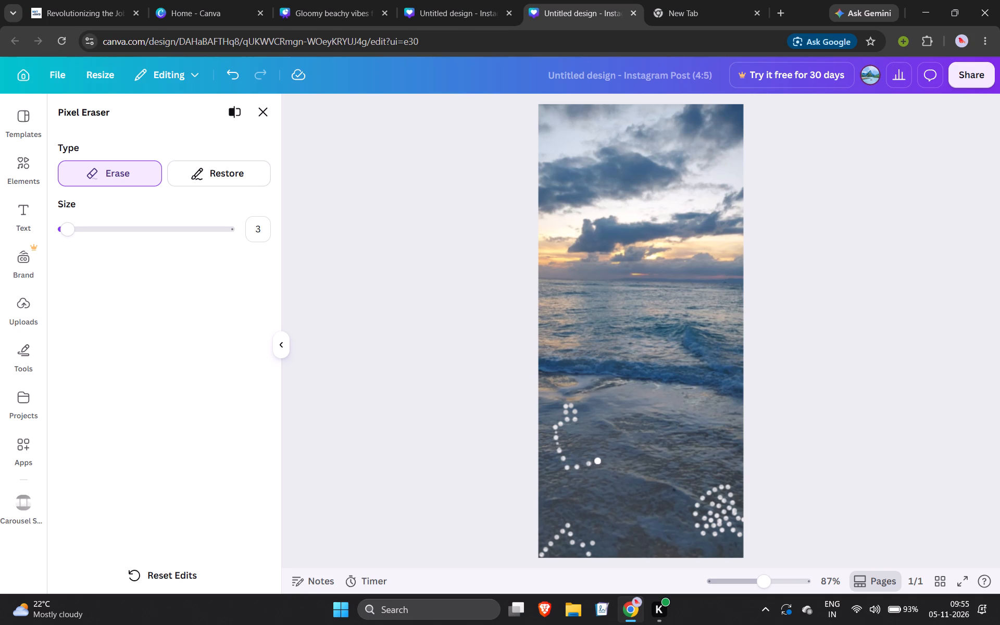
pyautogui.click(599, 460)
pyautogui.click(597, 449)
pyautogui.click(594, 435)
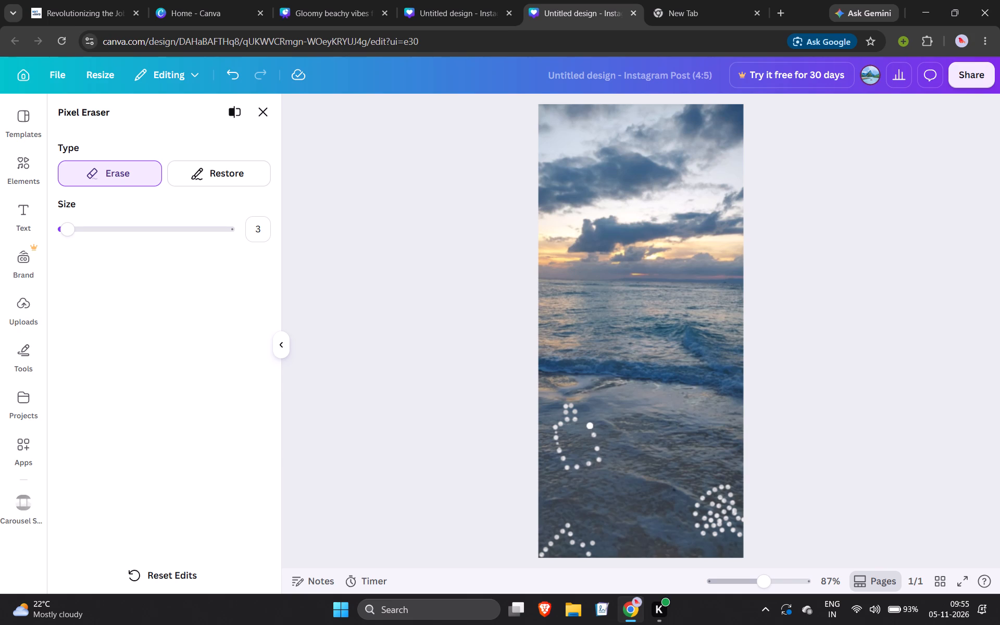
pyautogui.click(590, 426)
pyautogui.click(584, 420)
# Set the eraser size to 1 and erase small dots in the gaps around the bottle outline's base, right side and shoulder.
pyautogui.click(263, 228)
pyautogui.press('BackSpace')
pyautogui.press('1')
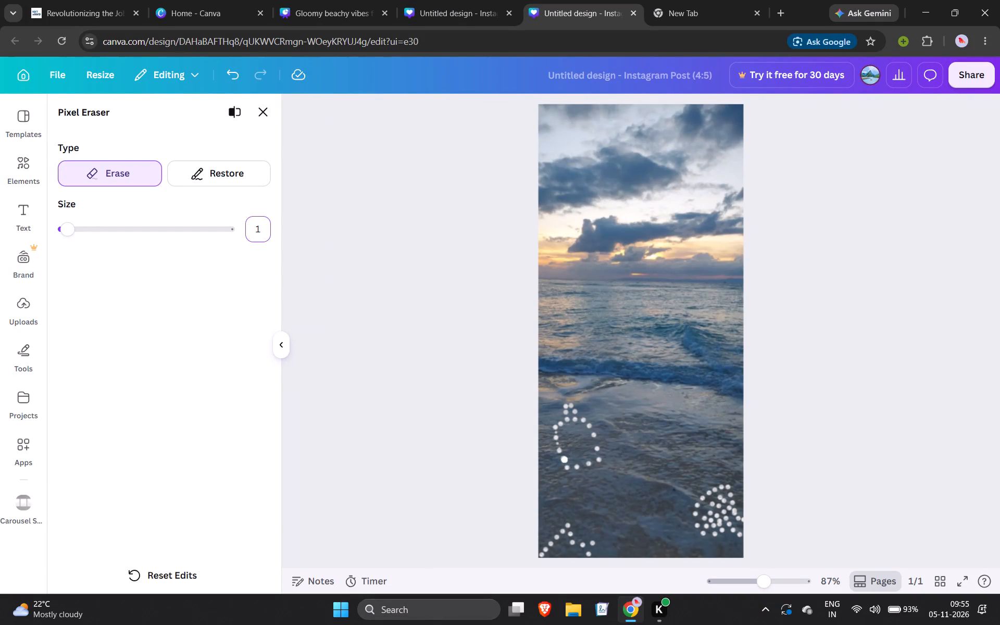
pyautogui.click(439, 376)
pyautogui.click(562, 455)
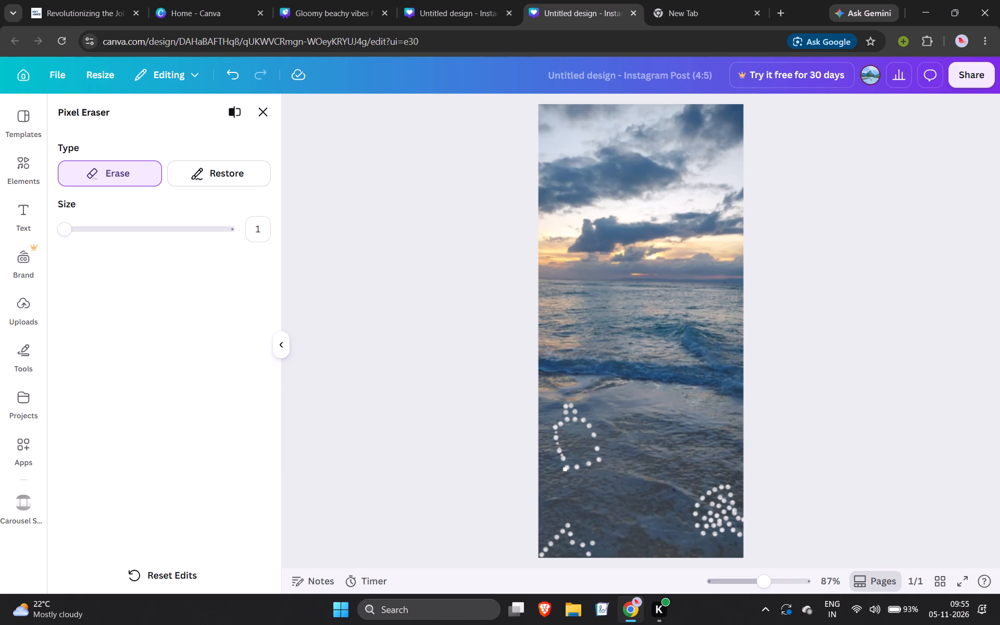
pyautogui.click(566, 464)
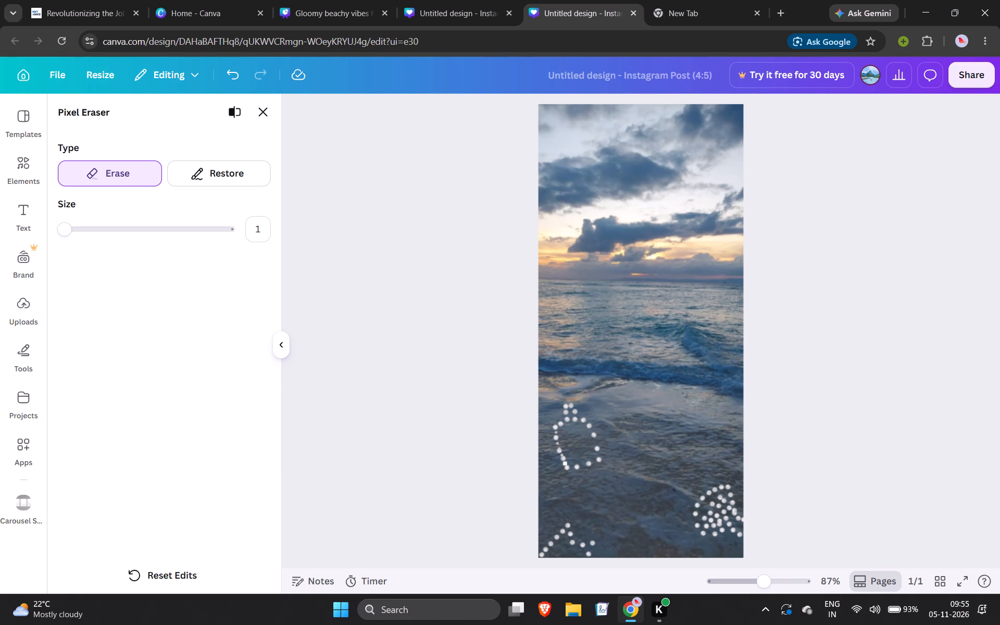
pyautogui.click(572, 469)
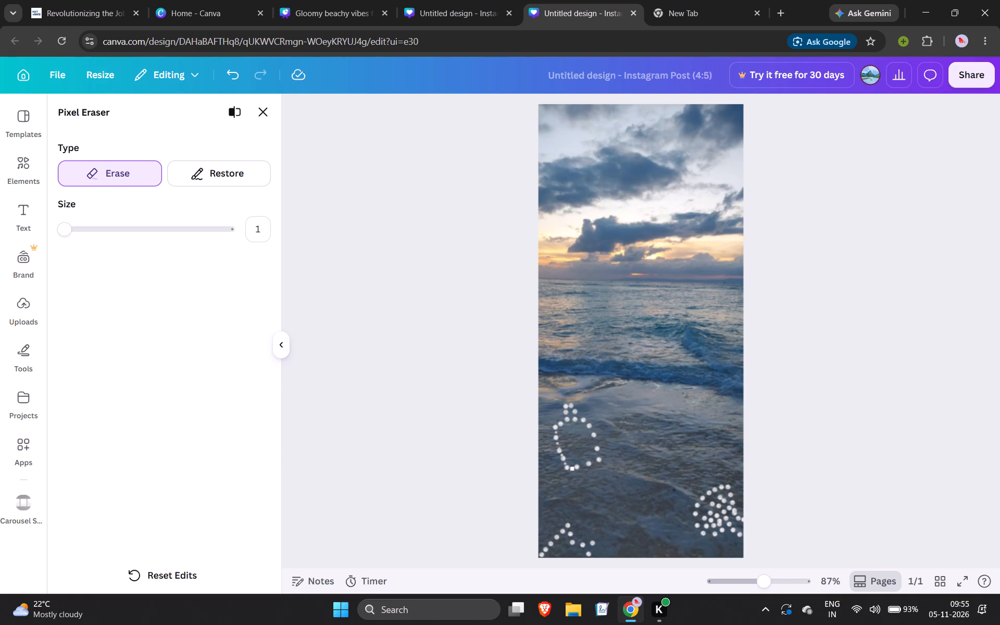
pyautogui.click(583, 467)
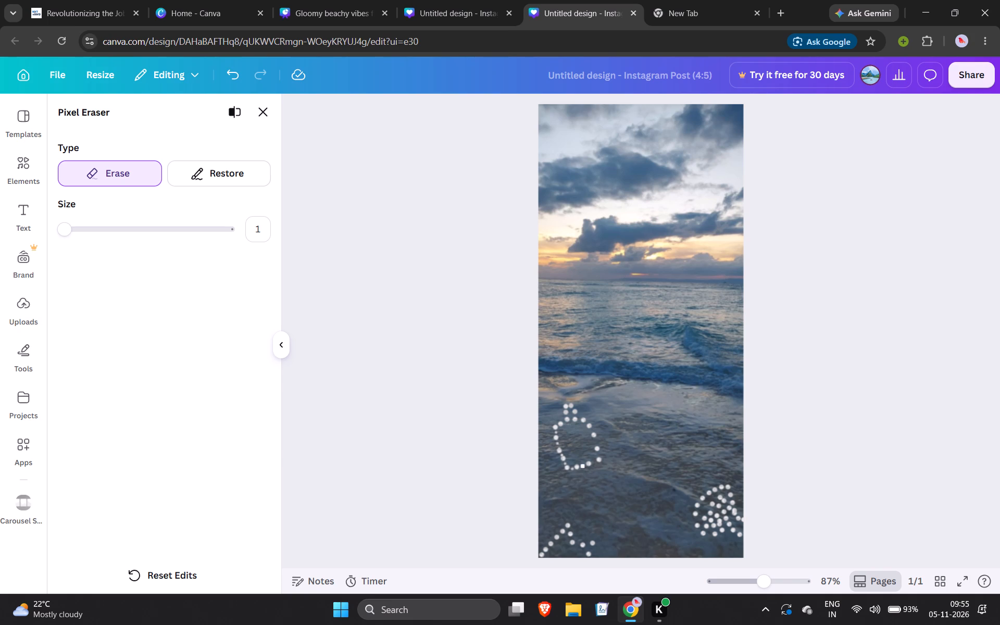
pyautogui.click(594, 464)
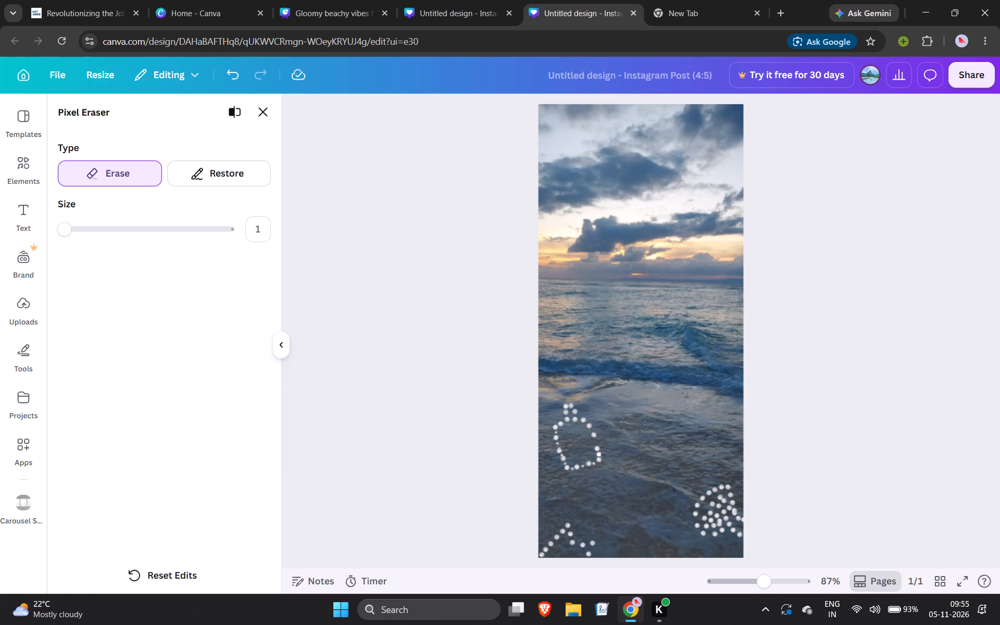
pyautogui.click(598, 455)
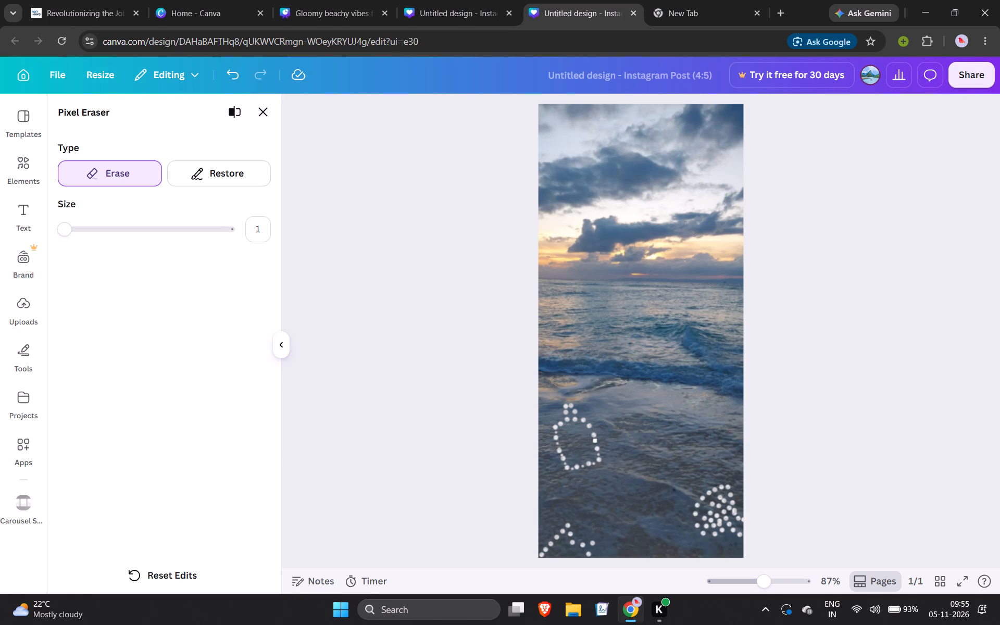
pyautogui.click(596, 442)
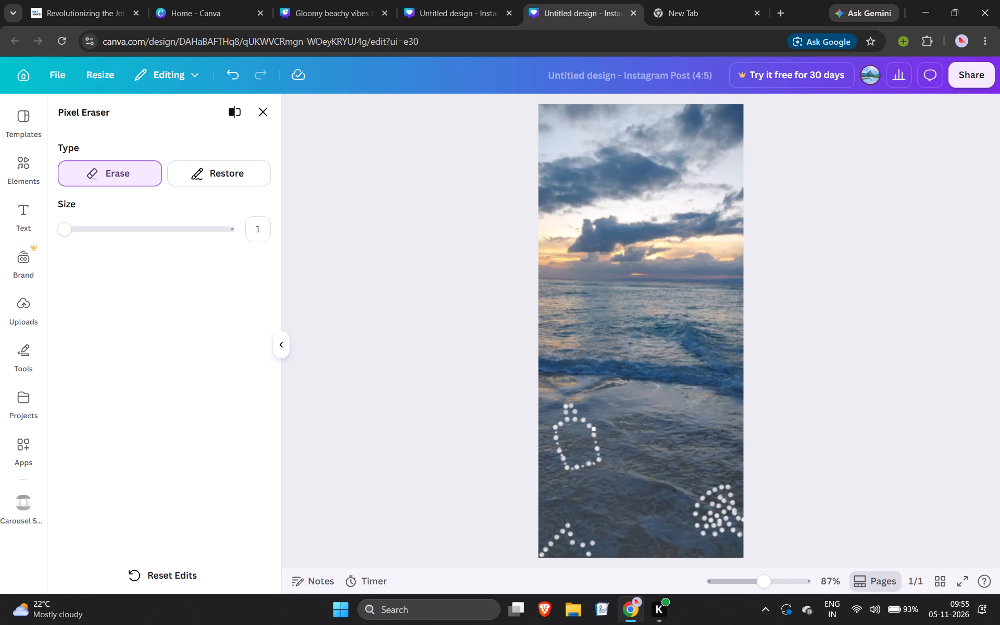
pyautogui.click(592, 430)
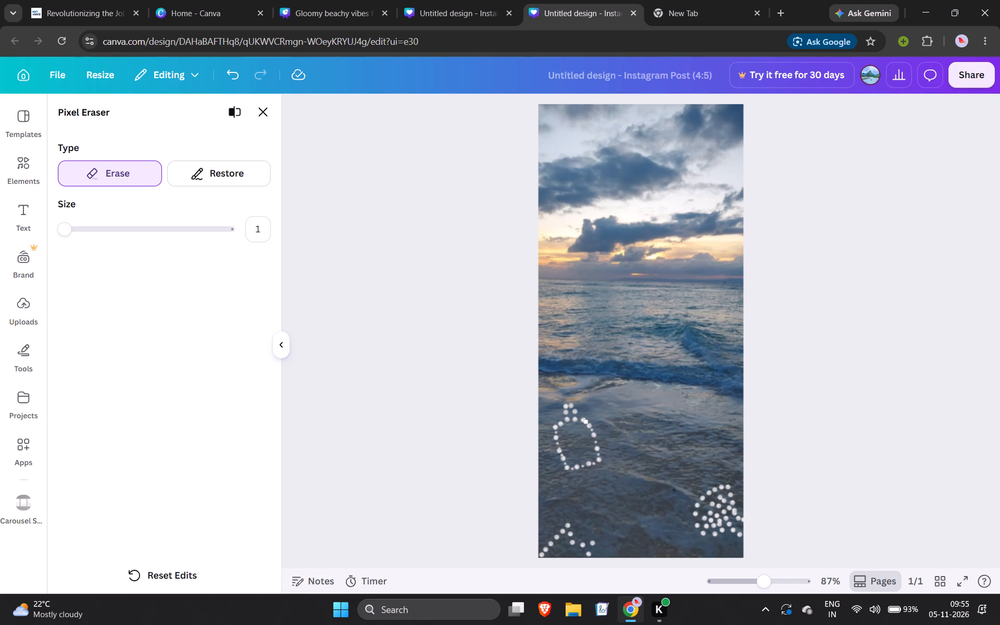
pyautogui.click(586, 423)
pyautogui.click(579, 419)
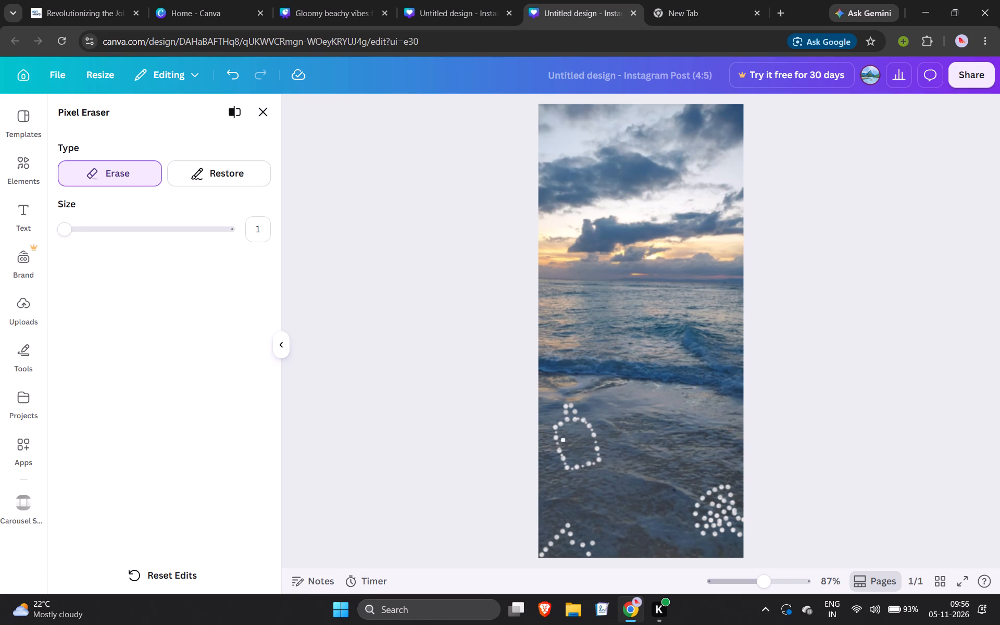
# Erase a row of small dots across the upper inside of the bottle outline, from its left side to its right side.
pyautogui.click(562, 439)
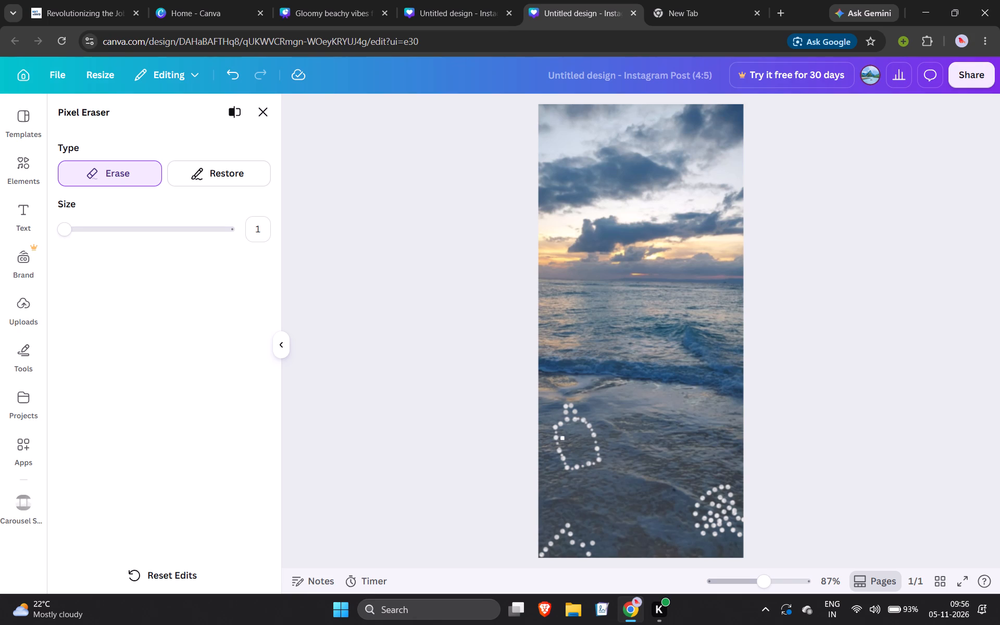
pyautogui.click(566, 438)
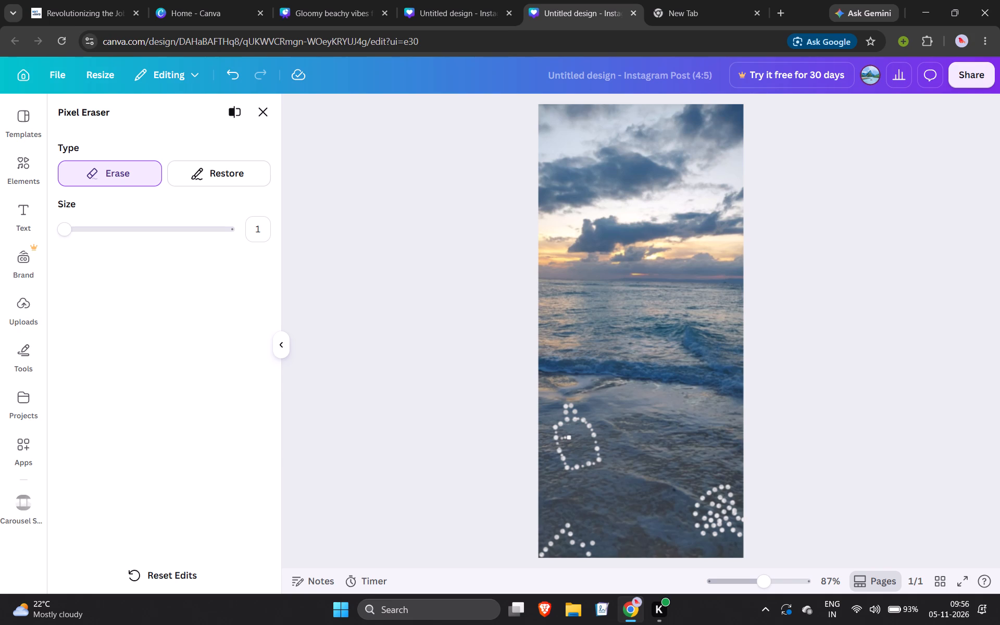
pyautogui.click(570, 438)
pyautogui.click(574, 436)
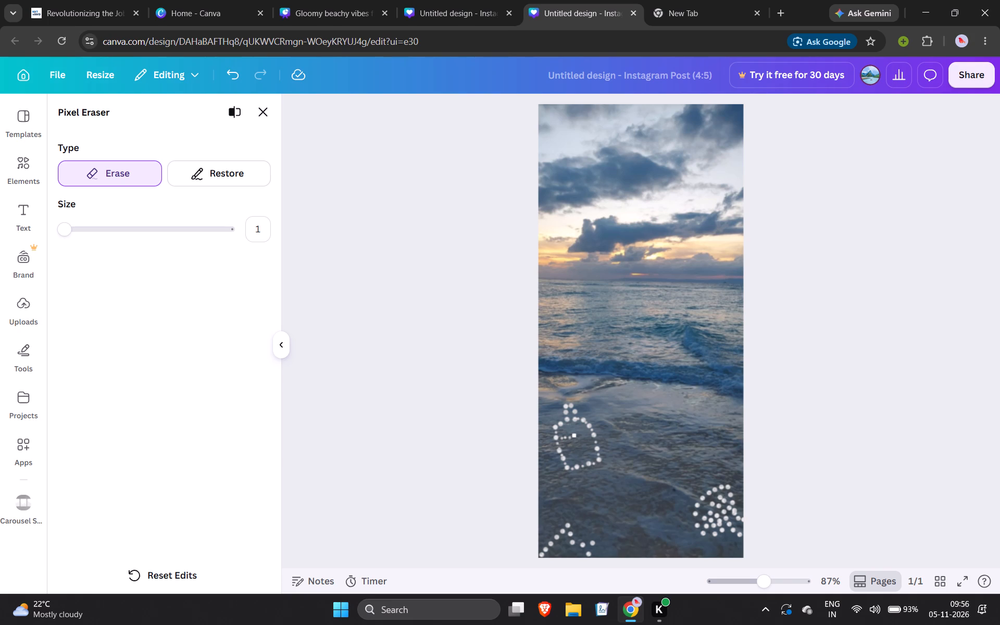
pyautogui.click(579, 435)
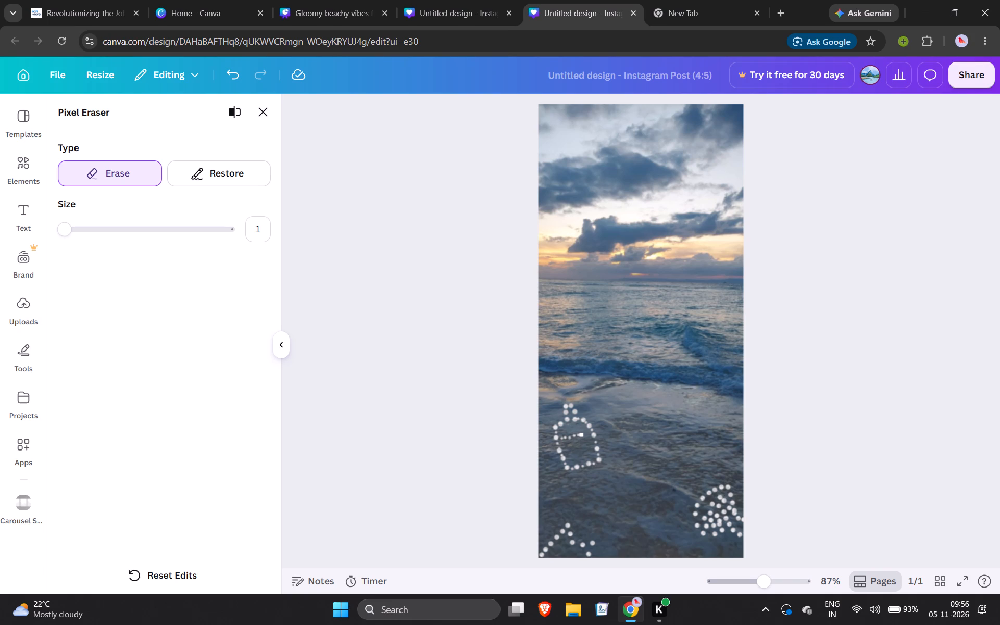
pyautogui.click(582, 435)
pyautogui.click(586, 434)
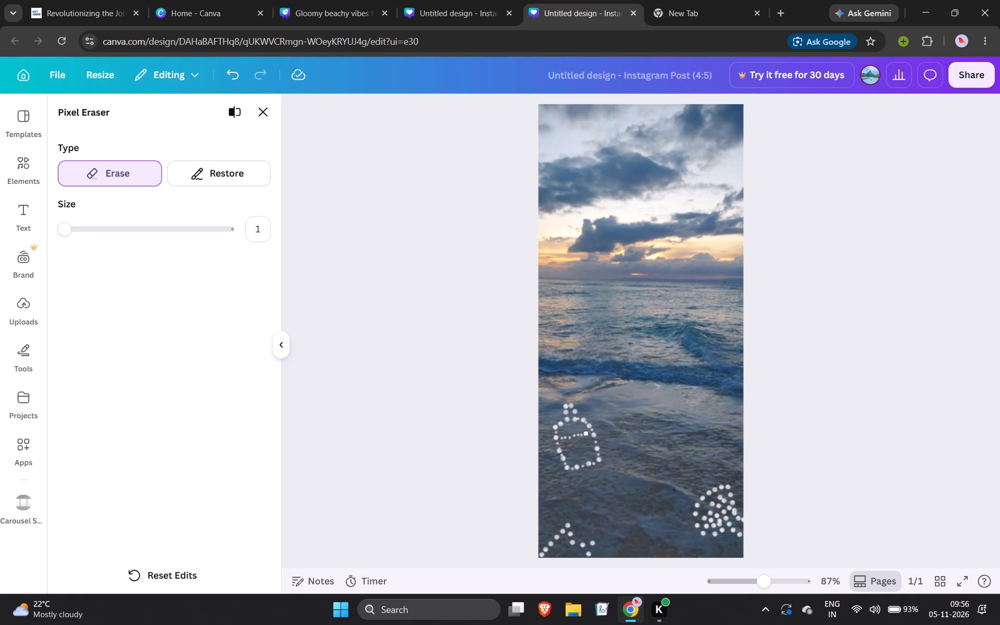
pyautogui.click(590, 432)
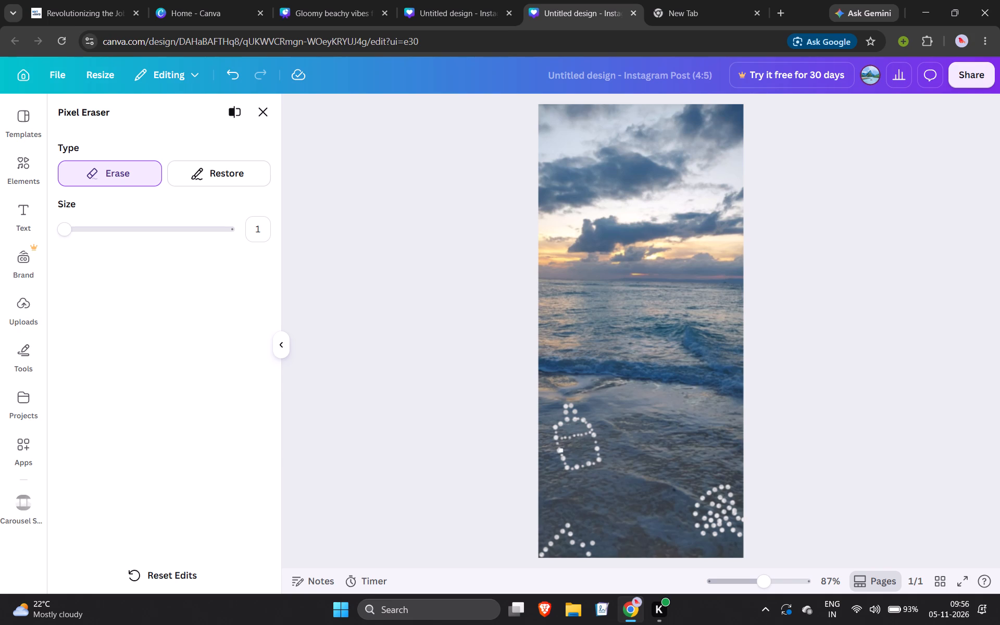
# Erase a second row of small dots across the bottle outline, below the first row.
pyautogui.click(566, 451)
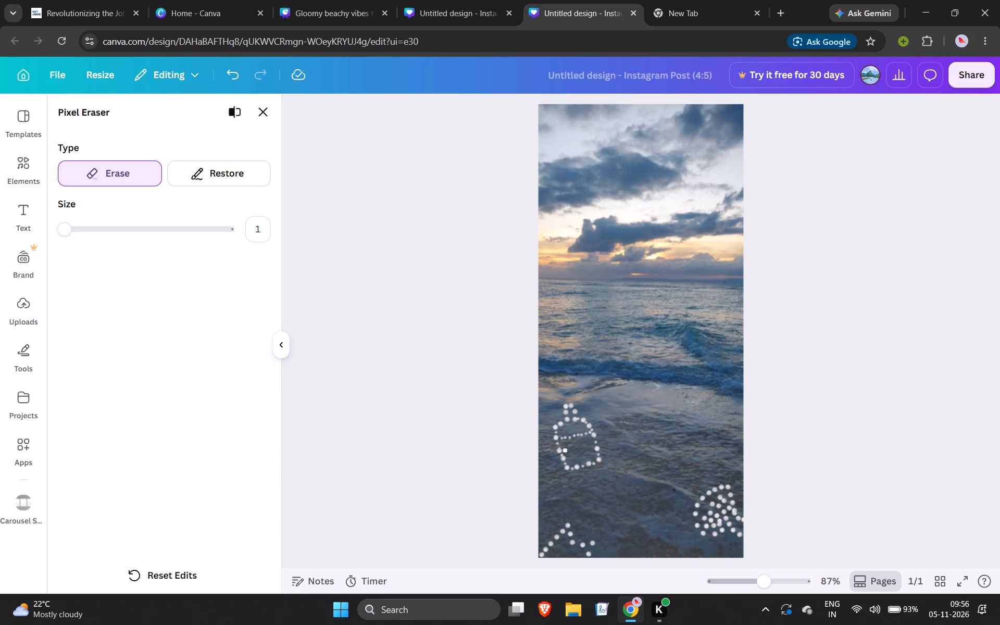
pyautogui.click(569, 450)
pyautogui.click(573, 450)
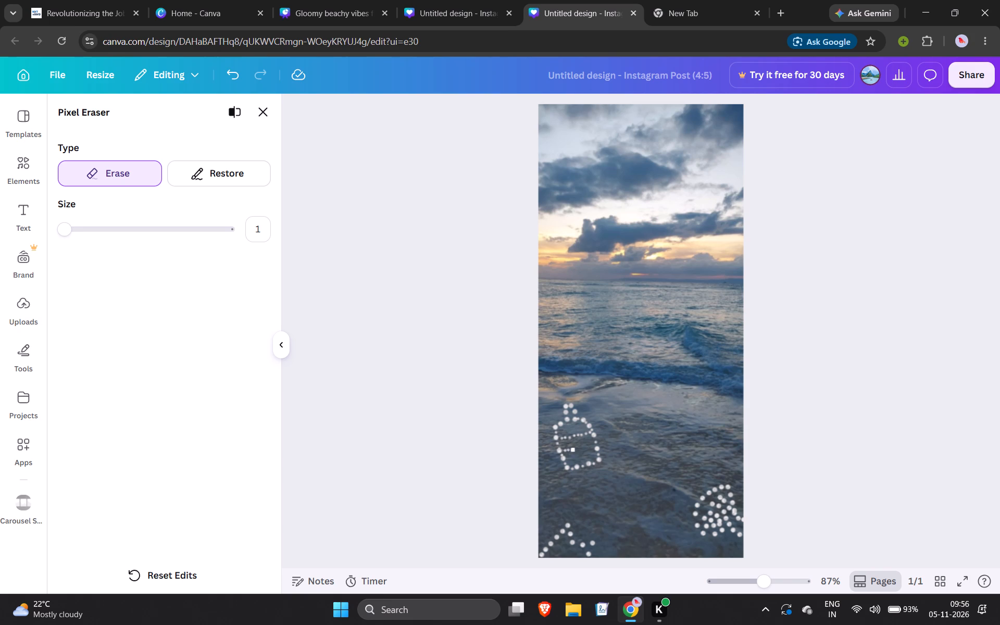
pyautogui.click(578, 450)
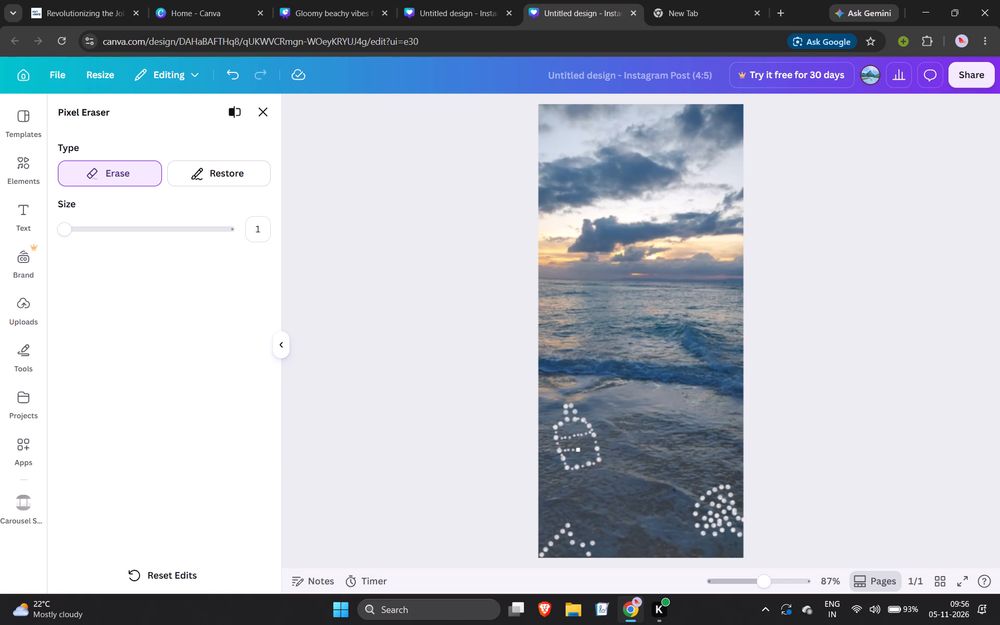
pyautogui.click(583, 449)
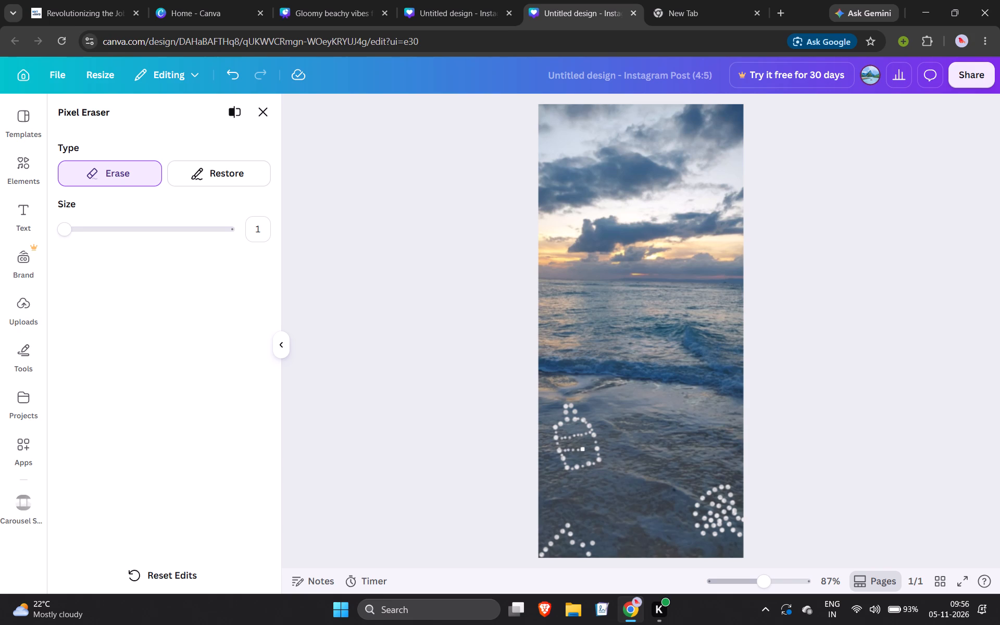
pyautogui.click(587, 449)
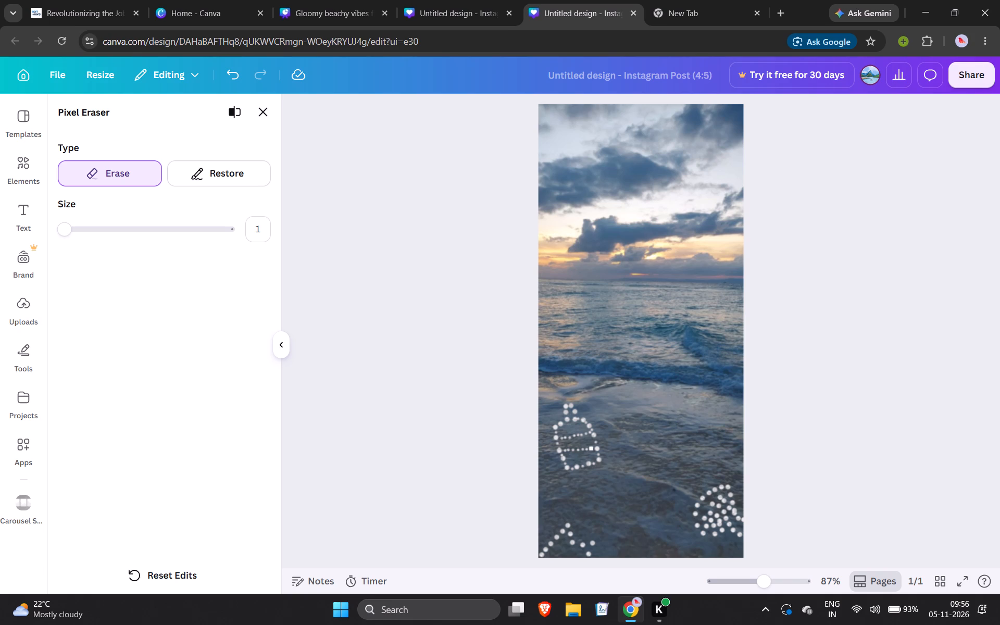
pyautogui.click(592, 449)
pyautogui.click(597, 448)
# Erase a thin continuous line across the bottle between its two rows of small dots.
pyautogui.moveTo(562, 444); pyautogui.dragTo(599, 441)
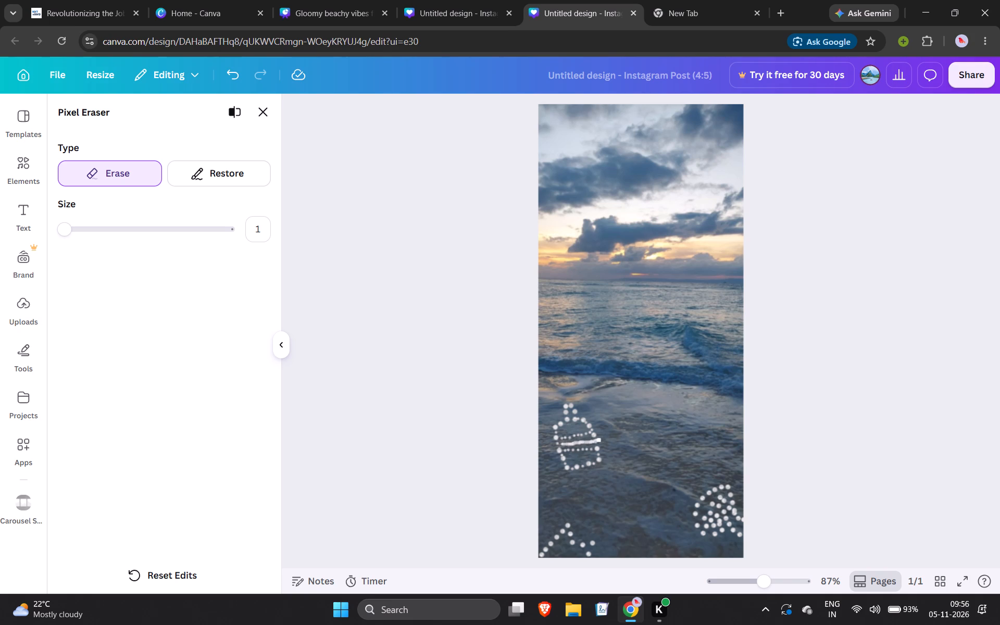
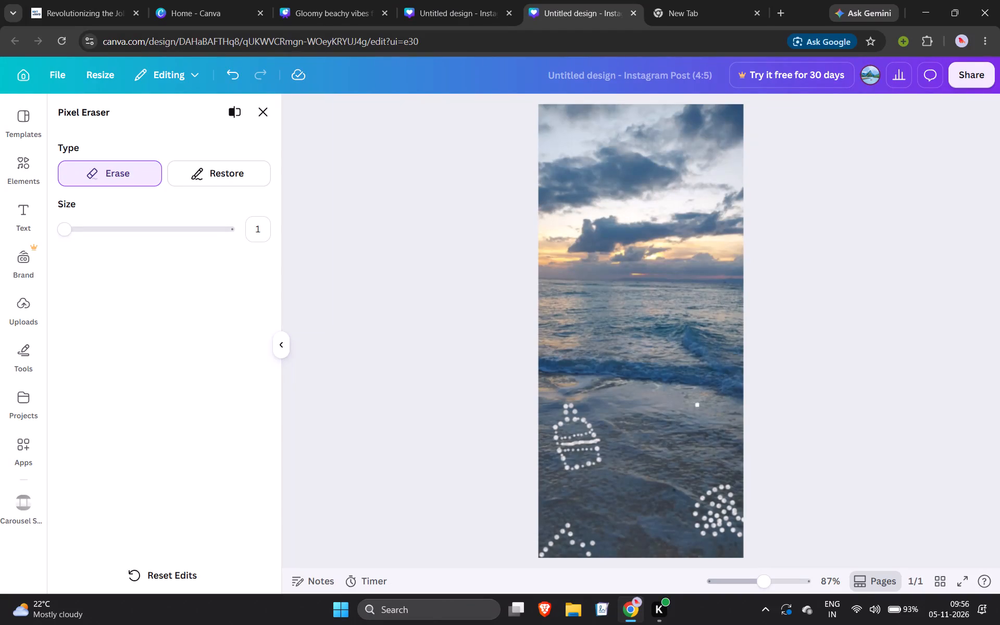
# Erase a tilted beach umbrella outline near the shoreline above the dotted shell, with a slanted pole, straight lower edge and curved canopy.
pyautogui.click(685, 419)
pyautogui.moveTo(685, 419); pyautogui.dragTo(689, 411)
pyautogui.moveTo(689, 411); pyautogui.dragTo(708, 361)
pyautogui.moveTo(672, 373); pyautogui.dragTo(721, 390)
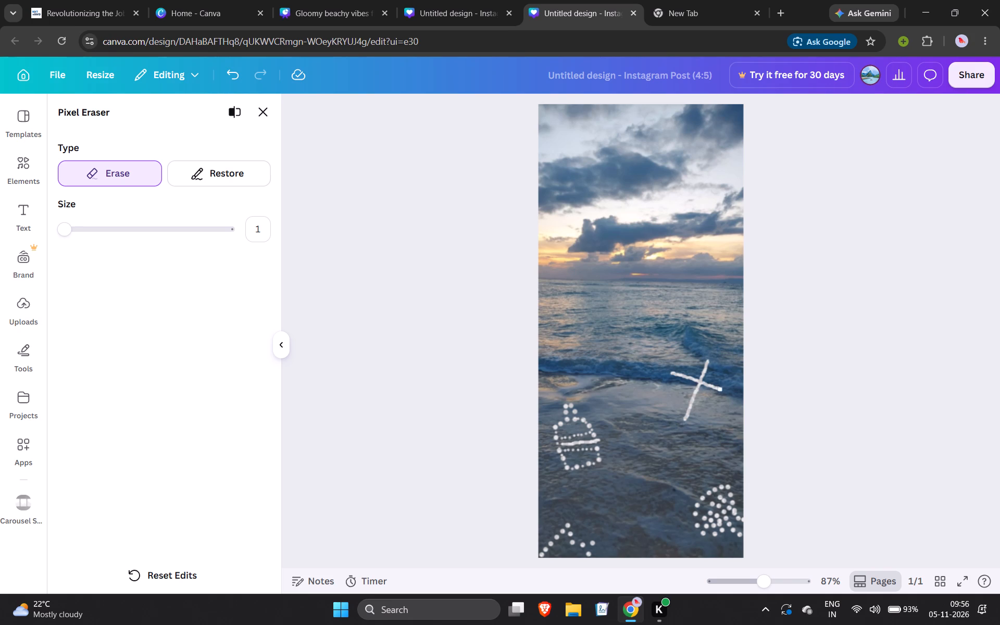
pyautogui.moveTo(721, 390); pyautogui.dragTo(726, 392)
pyautogui.moveTo(671, 372); pyautogui.dragTo(718, 371)
pyautogui.moveTo(718, 371); pyautogui.dragTo(729, 393)
# Erase short fringe strokes hanging from the umbrella canopy's straight lower edge, from its left end to its right end.
pyautogui.click(678, 374)
pyautogui.moveTo(684, 378); pyautogui.dragTo(683, 382)
pyautogui.moveTo(683, 382); pyautogui.dragTo(683, 383)
pyautogui.moveTo(693, 383); pyautogui.dragTo(691, 388)
pyautogui.moveTo(707, 386); pyautogui.dragTo(705, 393)
pyautogui.moveTo(705, 393); pyautogui.dragTo(705, 394)
pyautogui.moveTo(716, 389); pyautogui.dragTo(716, 397)
pyautogui.moveTo(724, 393); pyautogui.dragTo(727, 403)
# Erase a small dot below each fringe stroke of the umbrella, working from left to right.
pyautogui.click(672, 384)
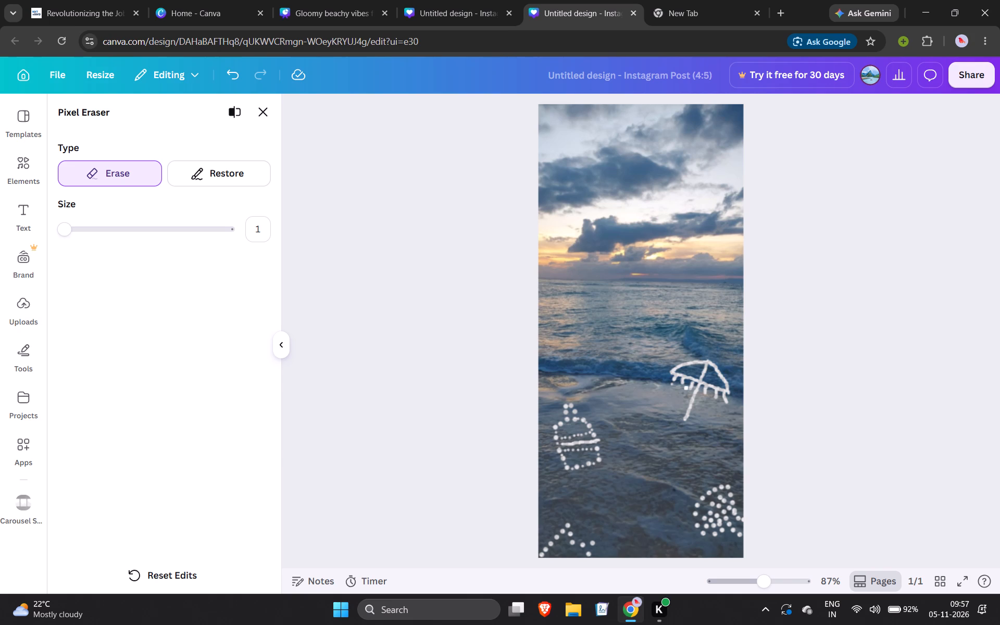
pyautogui.click(683, 389)
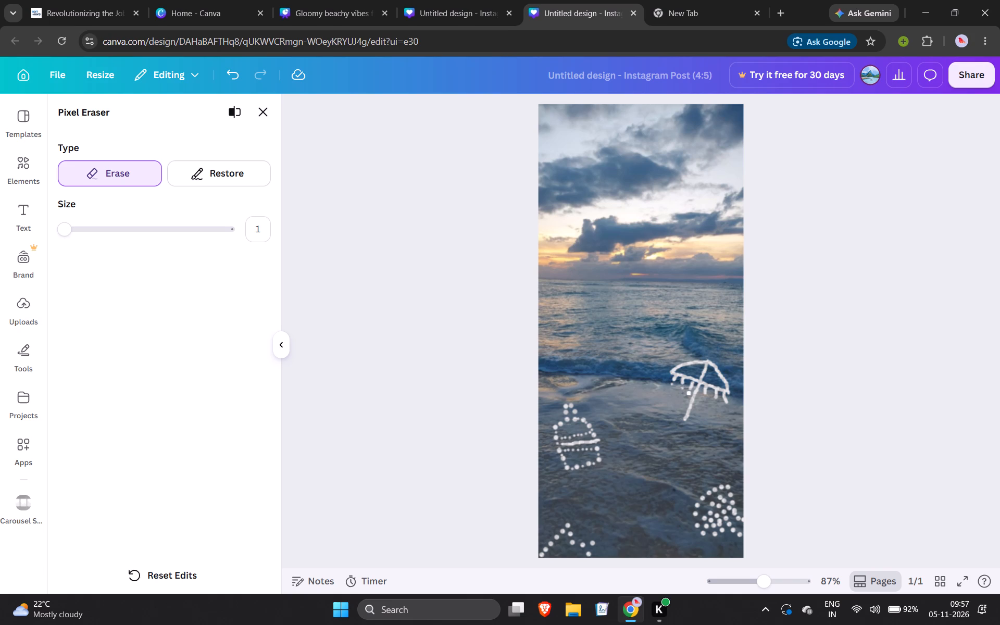
pyautogui.click(689, 393)
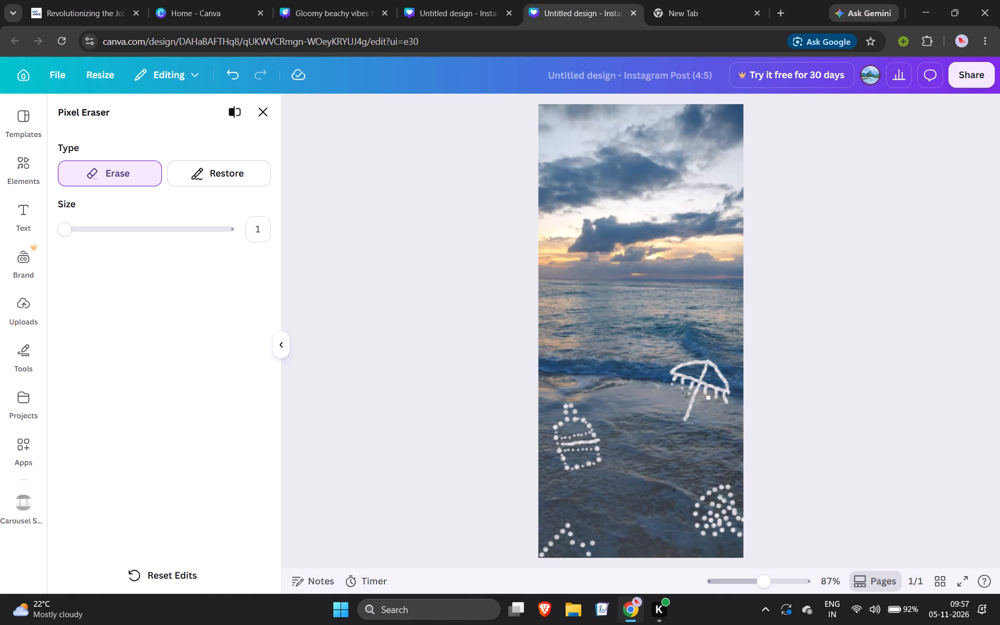
pyautogui.click(706, 398)
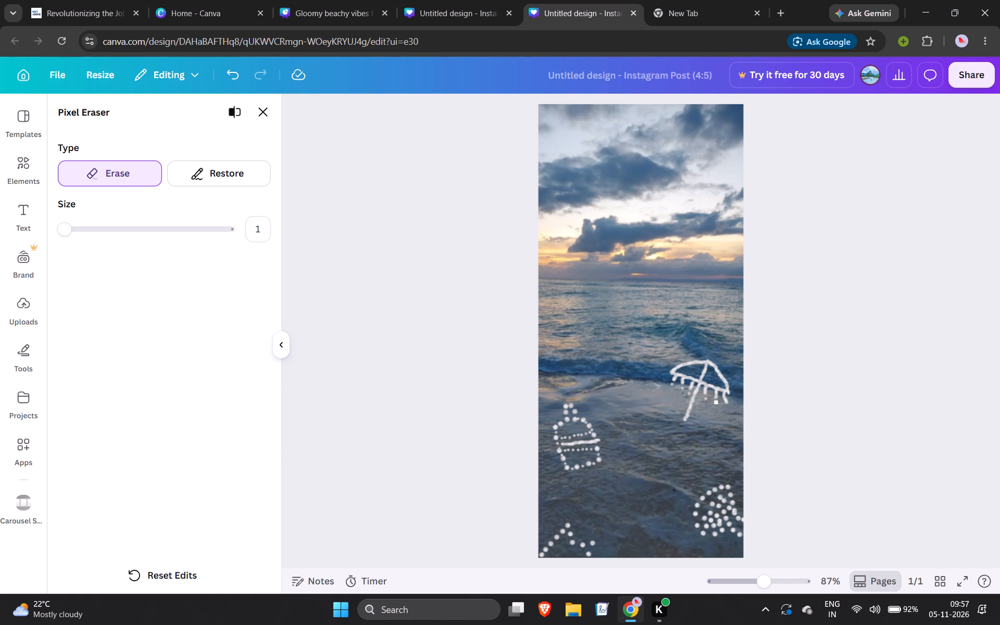
pyautogui.click(717, 403)
pyautogui.click(728, 408)
# Erase a row of small dots inside the umbrella canopy, following its curved upper edge from left to right.
pyautogui.click(679, 371)
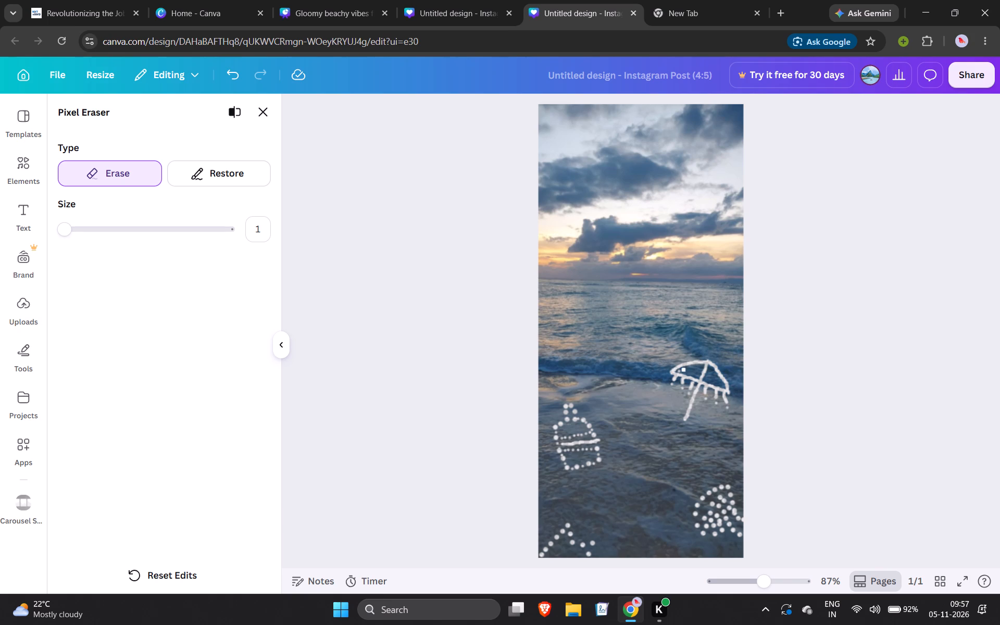
pyautogui.click(684, 370)
pyautogui.click(690, 369)
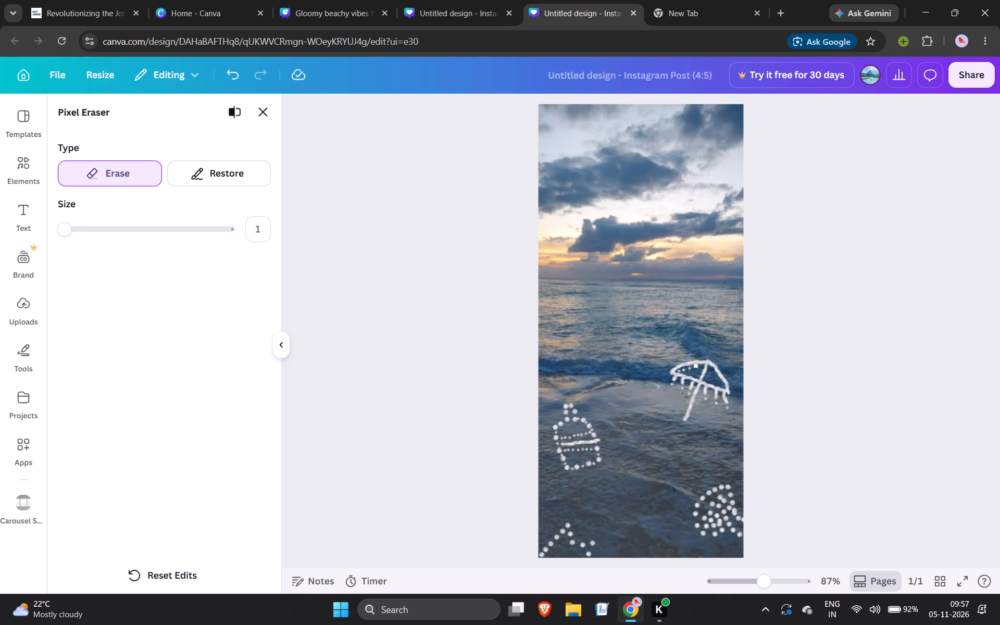
pyautogui.click(697, 368)
pyautogui.click(702, 367)
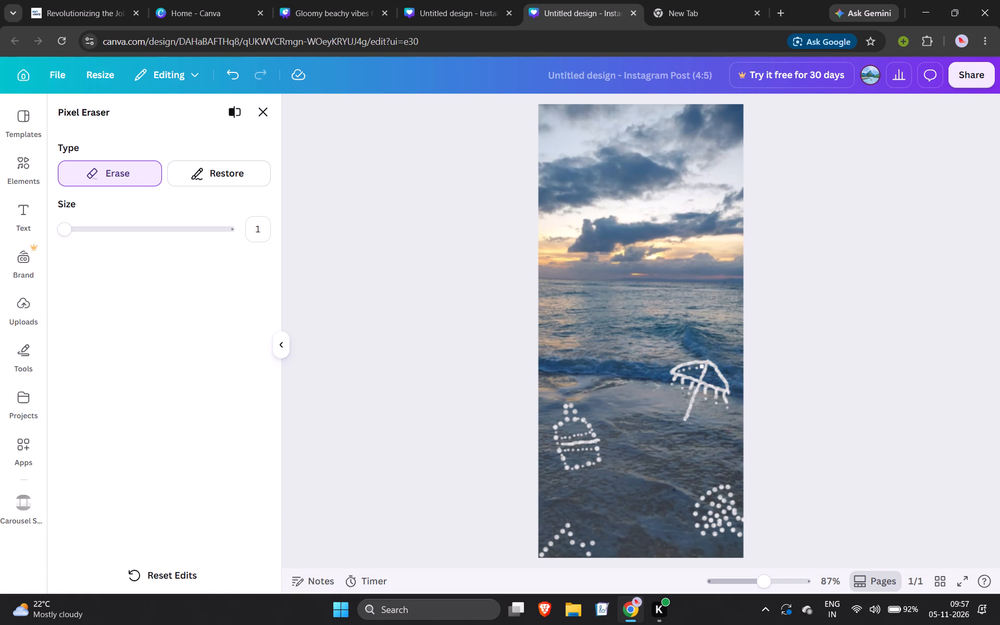
pyautogui.click(711, 370)
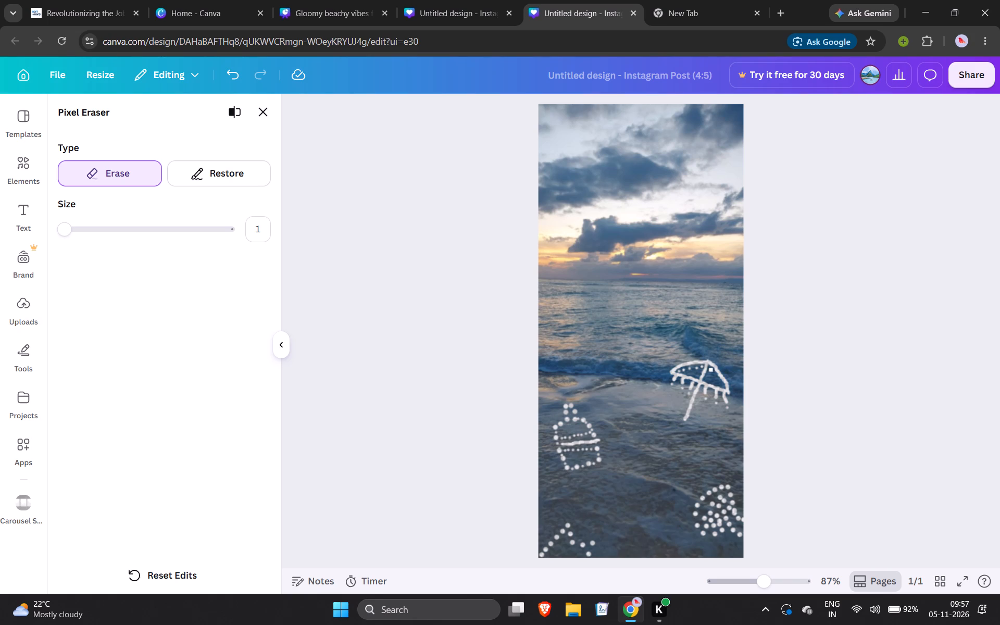
pyautogui.click(715, 374)
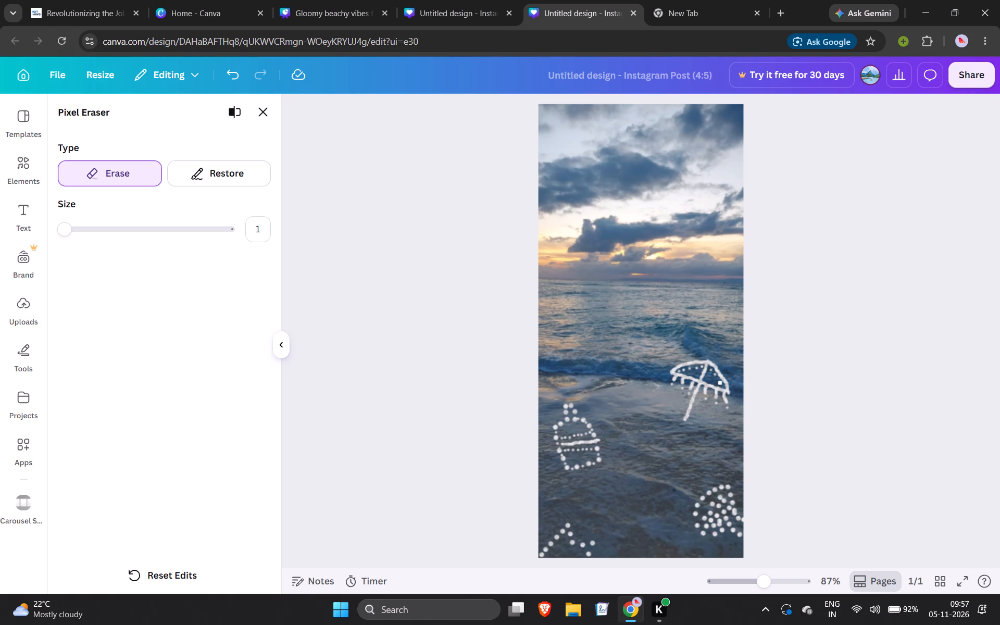
pyautogui.click(720, 380)
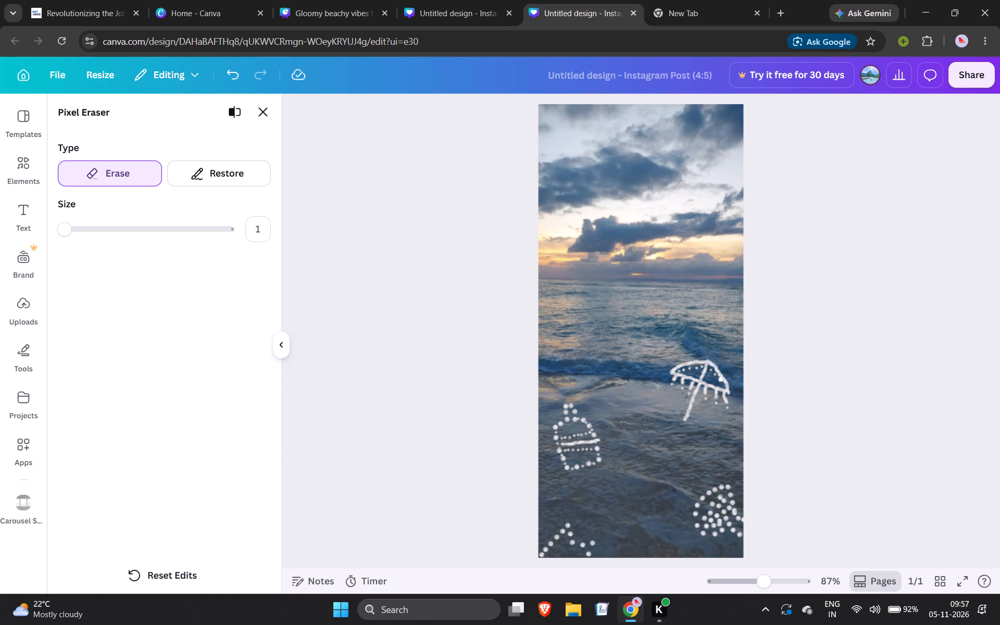
pyautogui.click(719, 378)
pyautogui.click(722, 384)
# Erase a second row of small dots inside the umbrella canopy, just above its straight lower edge.
pyautogui.click(685, 374)
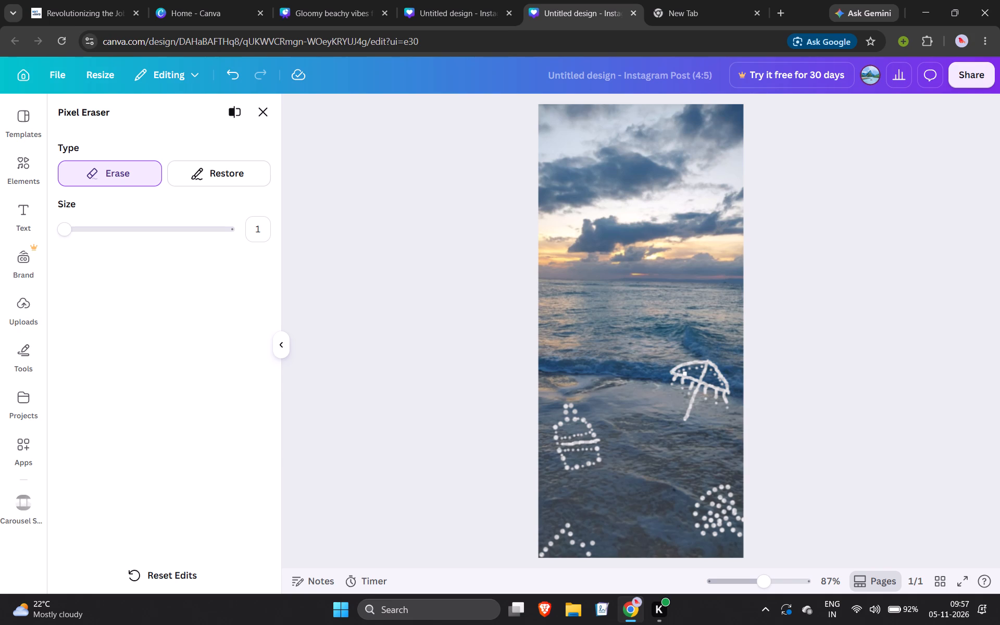
pyautogui.click(690, 375)
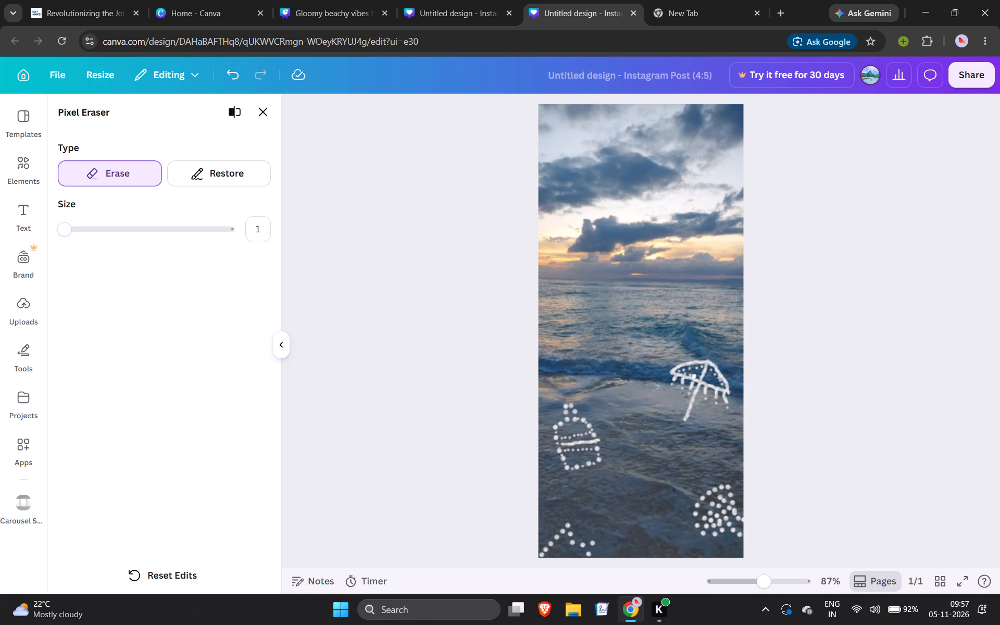
pyautogui.click(697, 377)
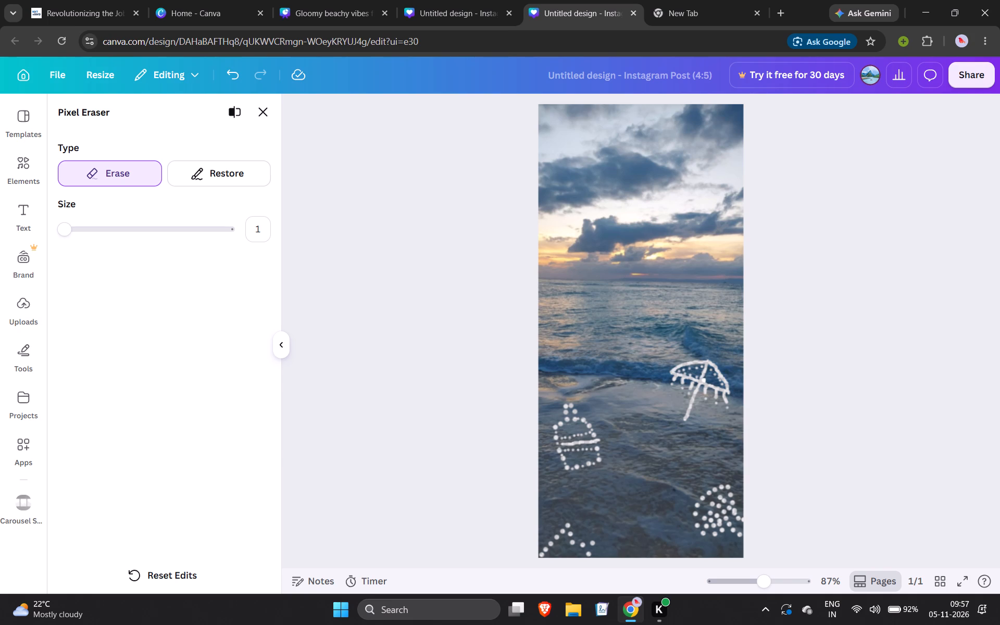
pyautogui.click(708, 380)
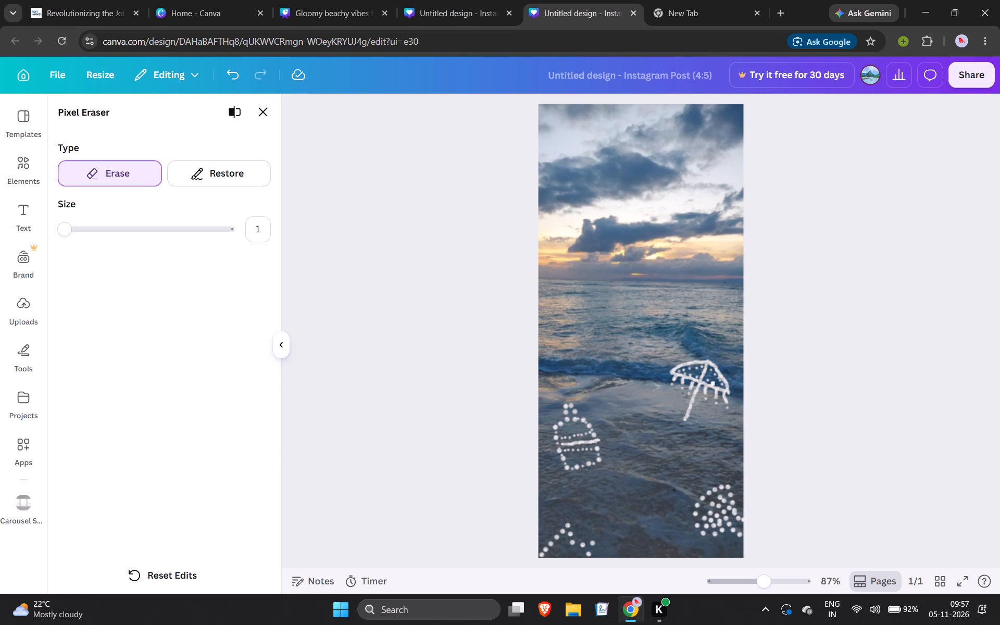
pyautogui.click(713, 382)
pyautogui.click(718, 386)
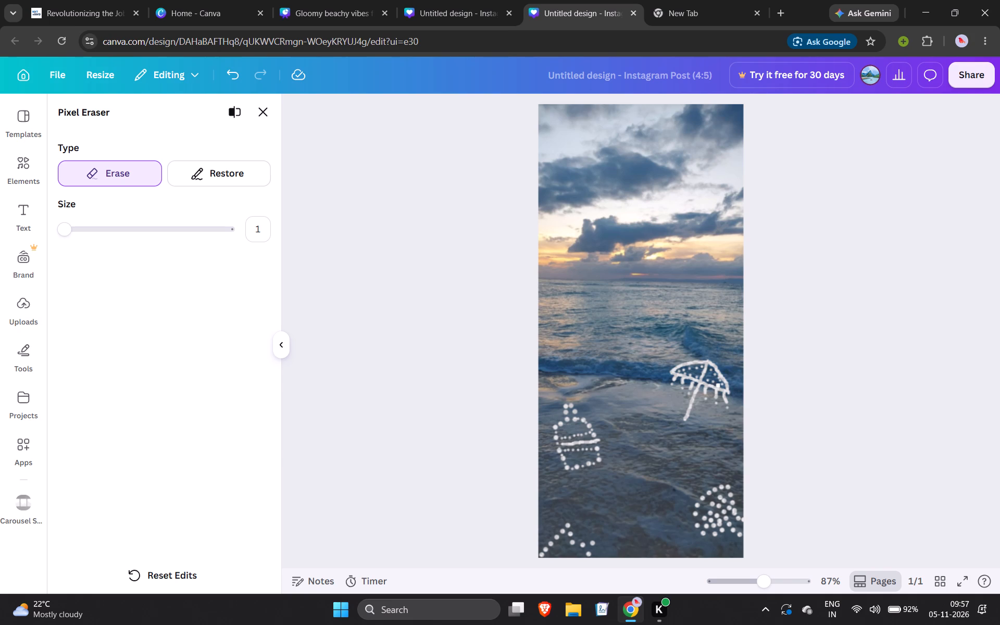
pyautogui.click(723, 386)
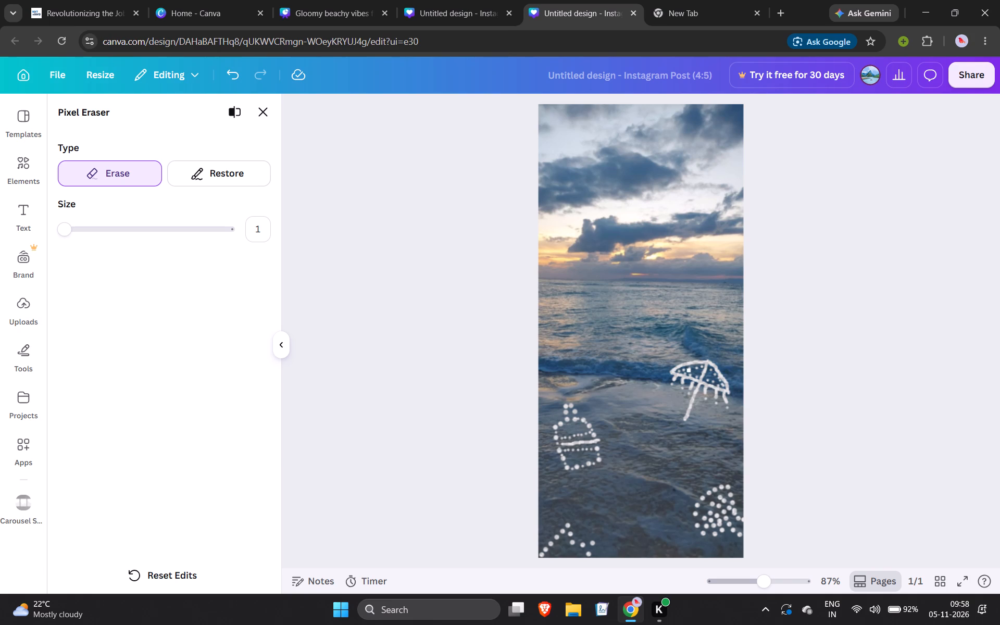
# Erase more small dots in the gaps between the two dotted rows inside the umbrella canopy.
pyautogui.click(691, 371)
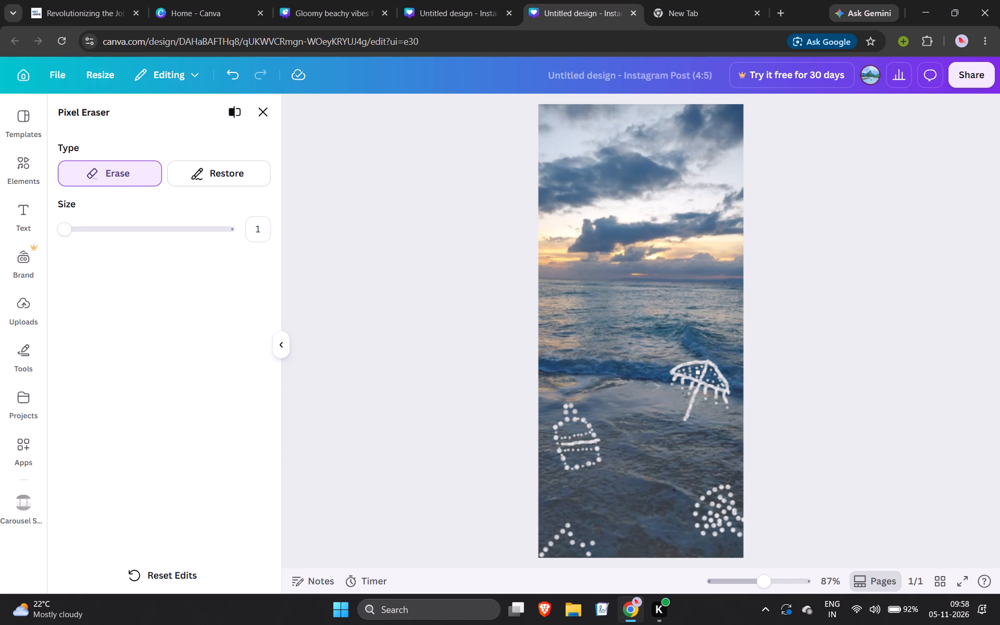
pyautogui.click(698, 373)
pyautogui.click(709, 377)
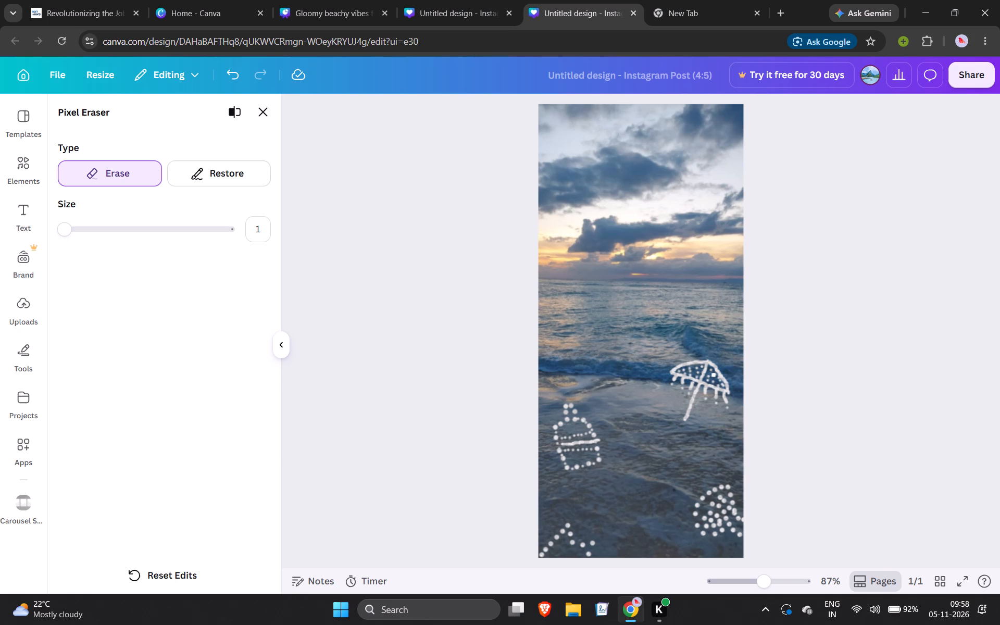
pyautogui.click(714, 374)
pyautogui.click(718, 381)
# Erase a half-sun outline with five spaced rays at the sea photo's left edge, just below the horizon.
pyautogui.moveTo(540, 297); pyautogui.dragTo(553, 319)
pyautogui.click(540, 339)
pyautogui.moveTo(543, 296); pyautogui.dragTo(547, 274)
pyautogui.moveTo(553, 304); pyautogui.dragTo(569, 287)
pyautogui.moveTo(561, 320); pyautogui.dragTo(591, 318)
pyautogui.moveTo(557, 331); pyautogui.dragTo(576, 348)
pyautogui.moveTo(576, 348); pyautogui.dragTo(575, 348)
pyautogui.moveTo(545, 339); pyautogui.dragTo(551, 359)
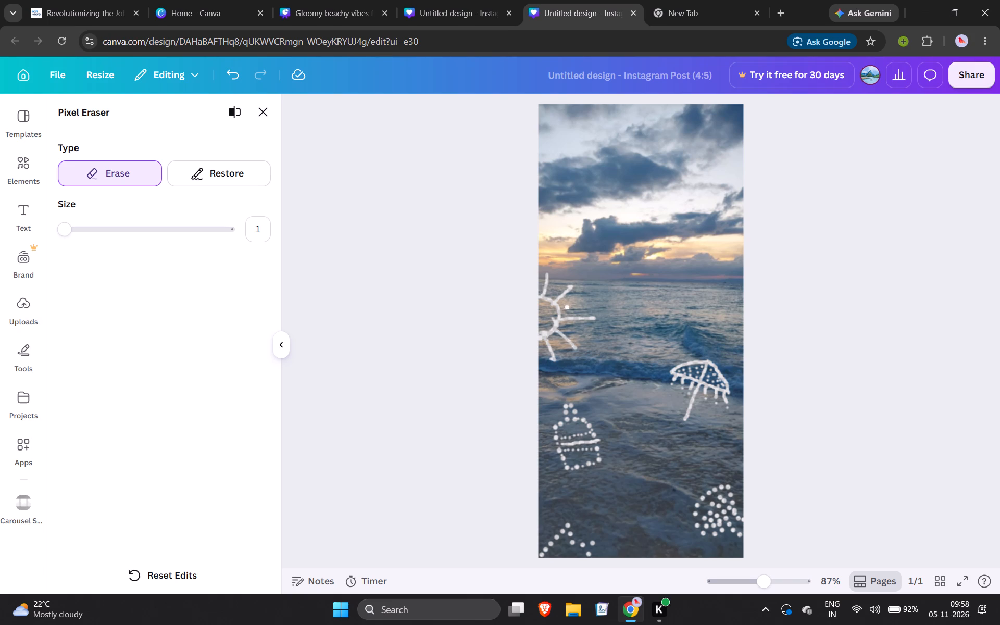
# Erase five more rays around the half sun, filling the gaps and adding one straight down along the photo's left edge.
pyautogui.moveTo(562, 309); pyautogui.dragTo(582, 302)
pyautogui.moveTo(550, 297); pyautogui.dragTo(552, 294)
pyautogui.moveTo(552, 294); pyautogui.dragTo(566, 274)
pyautogui.moveTo(561, 326); pyautogui.dragTo(584, 333)
pyautogui.moveTo(584, 333); pyautogui.dragTo(588, 335)
pyautogui.moveTo(553, 337); pyautogui.dragTo(569, 362)
pyautogui.moveTo(540, 340); pyautogui.dragTo(540, 369)
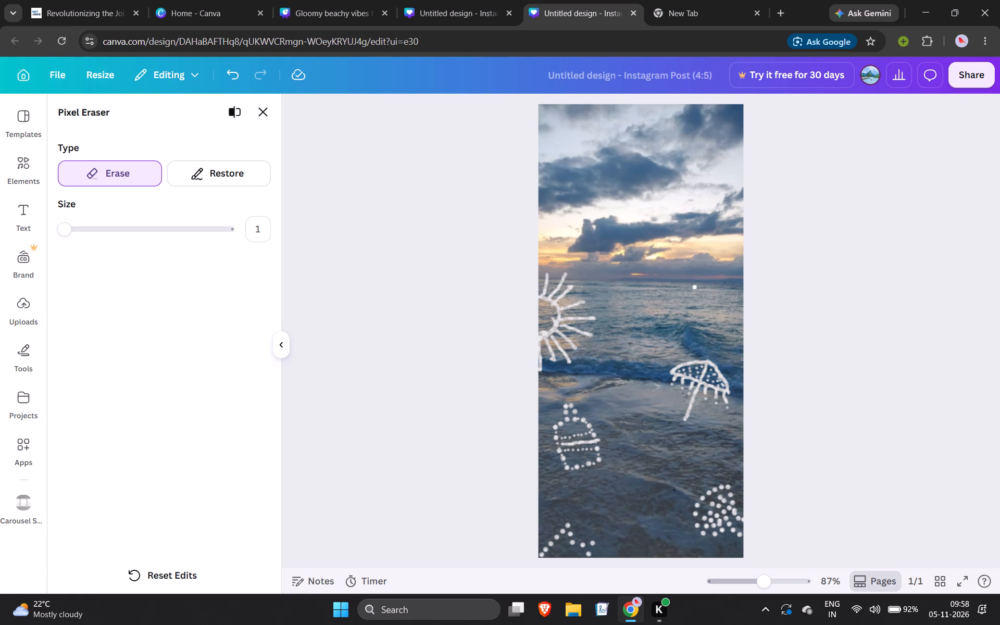
# Erase a few more dots extending the dotted shape in the photo's bottom-left corner toward its left edge.
pyautogui.click(548, 542)
pyautogui.click(543, 536)
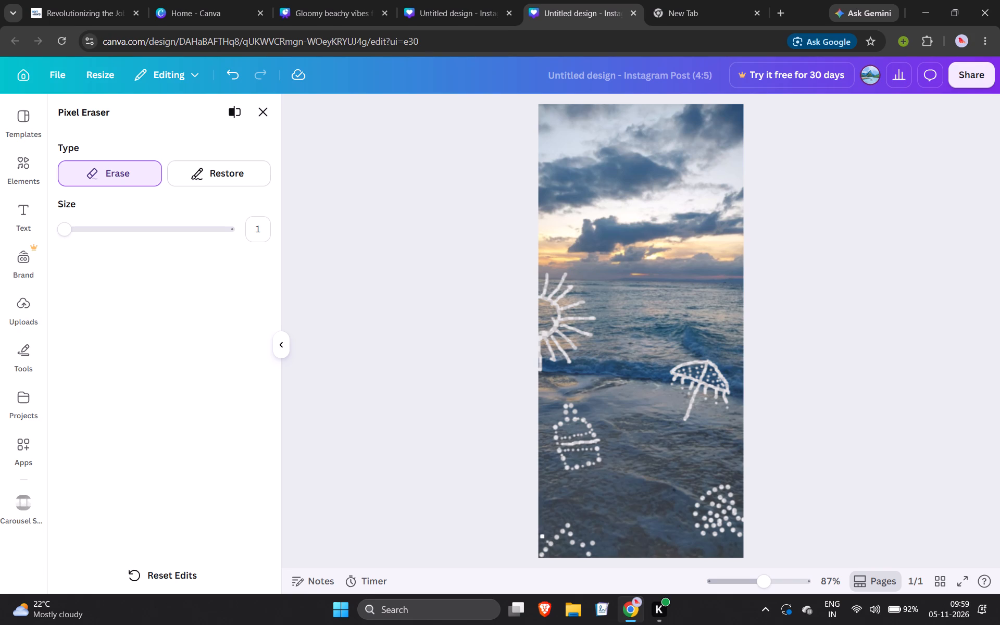
pyautogui.click(539, 533)
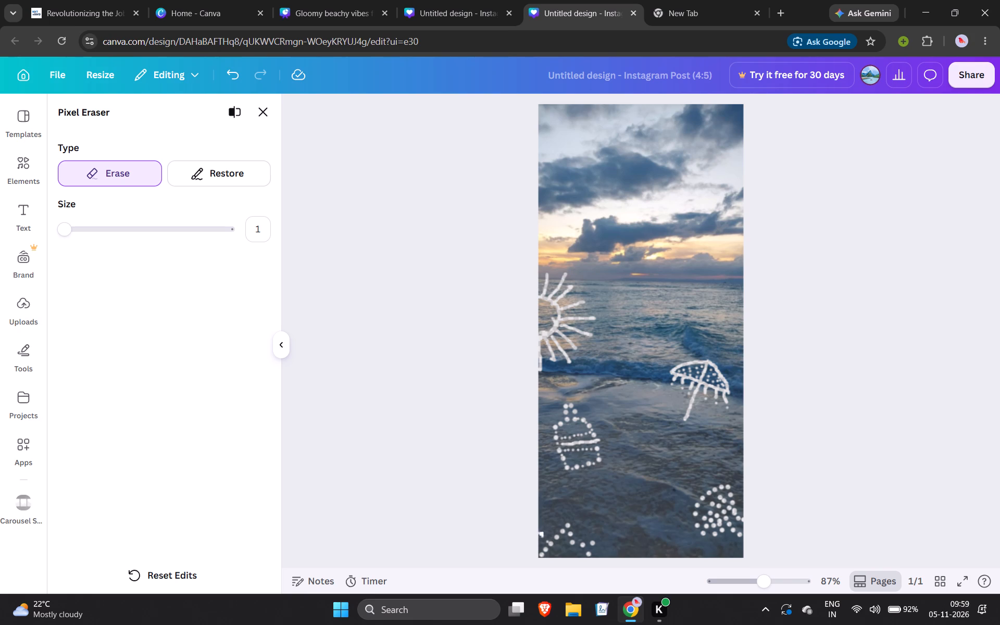
pyautogui.doubleClick(546, 541)
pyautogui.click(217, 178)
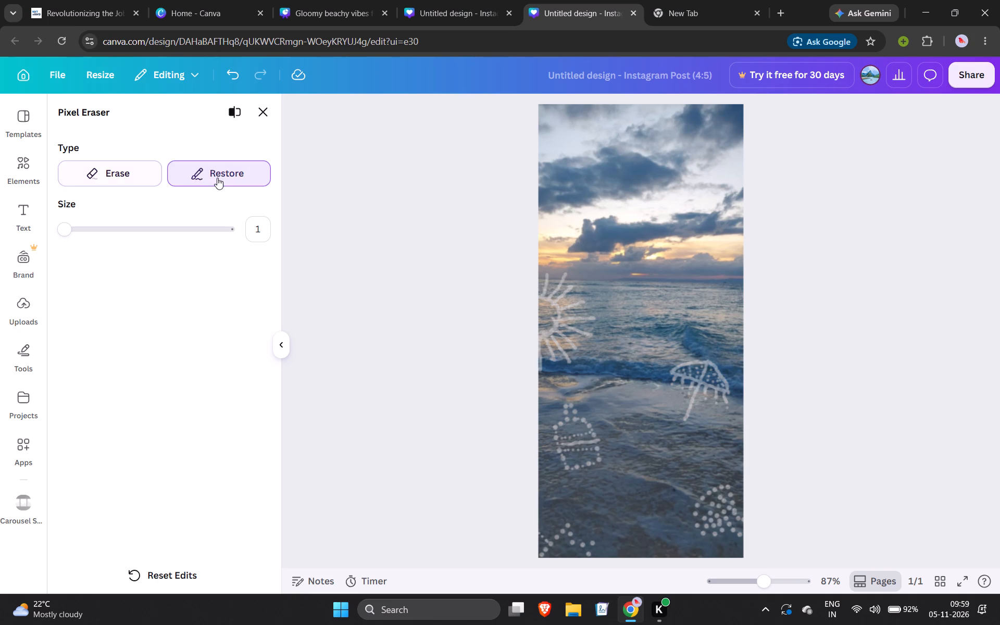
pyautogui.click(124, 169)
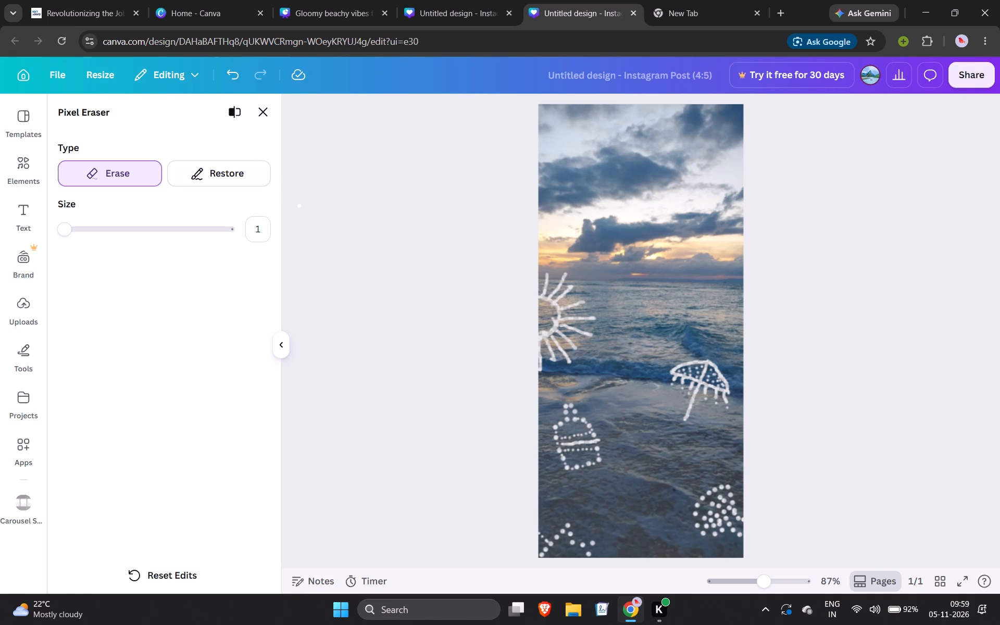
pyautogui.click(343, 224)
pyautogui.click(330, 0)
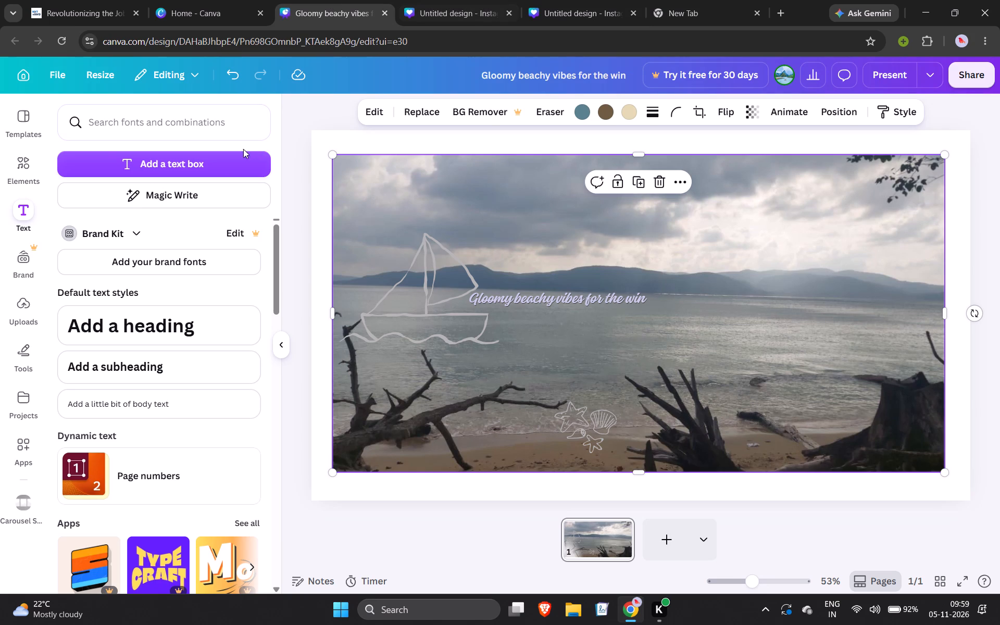
# Browse the beach elements graphics in the gloomy beach design for shapes to use as drawing references.
pyautogui.click(26, 169)
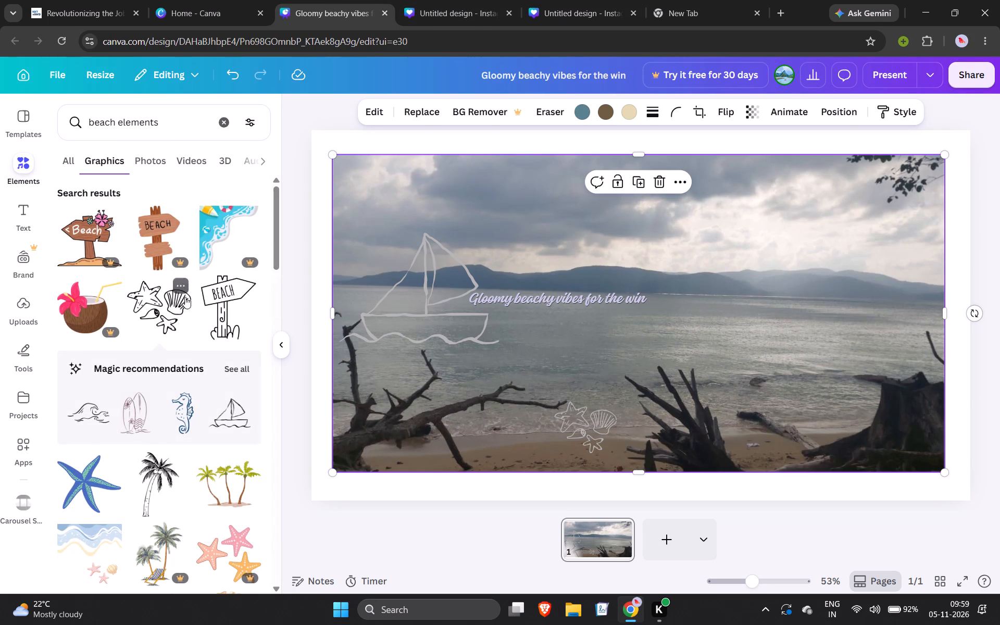
pyautogui.scroll(-6, 191, 426)
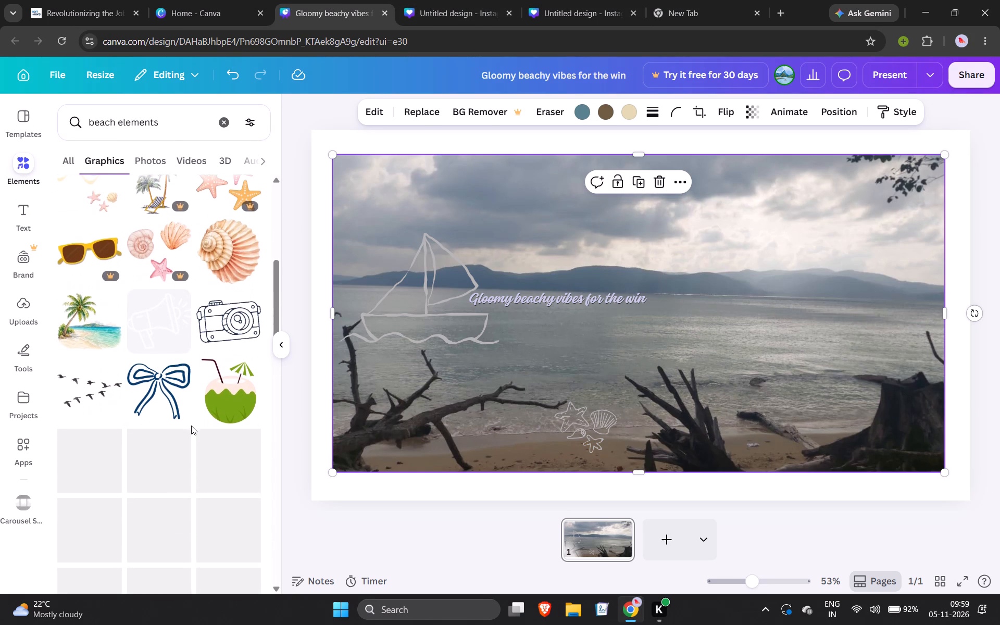
pyautogui.scroll(-1, 191, 426)
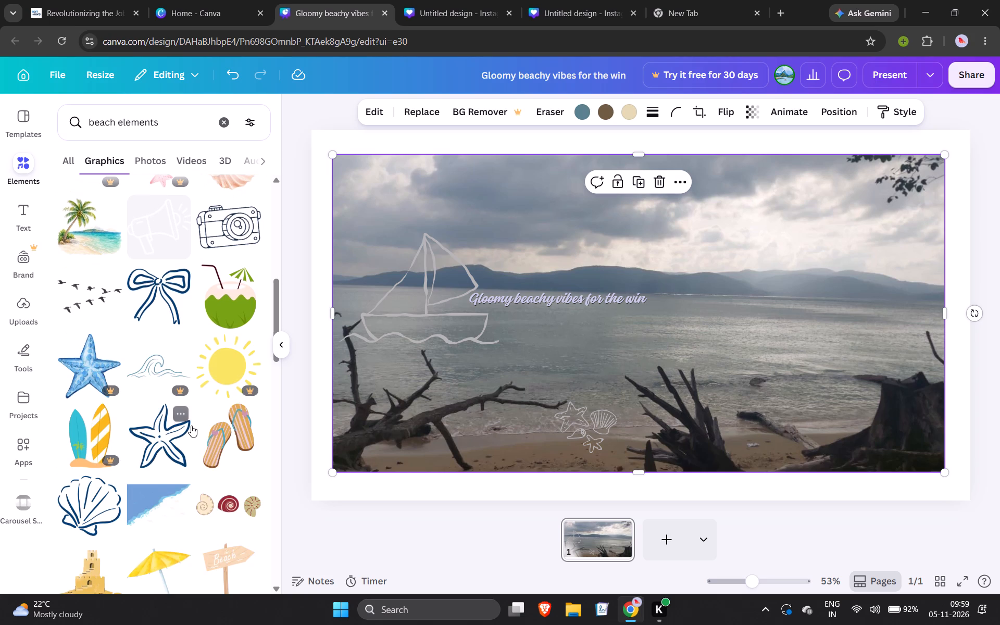
pyautogui.scroll(-2, 191, 426)
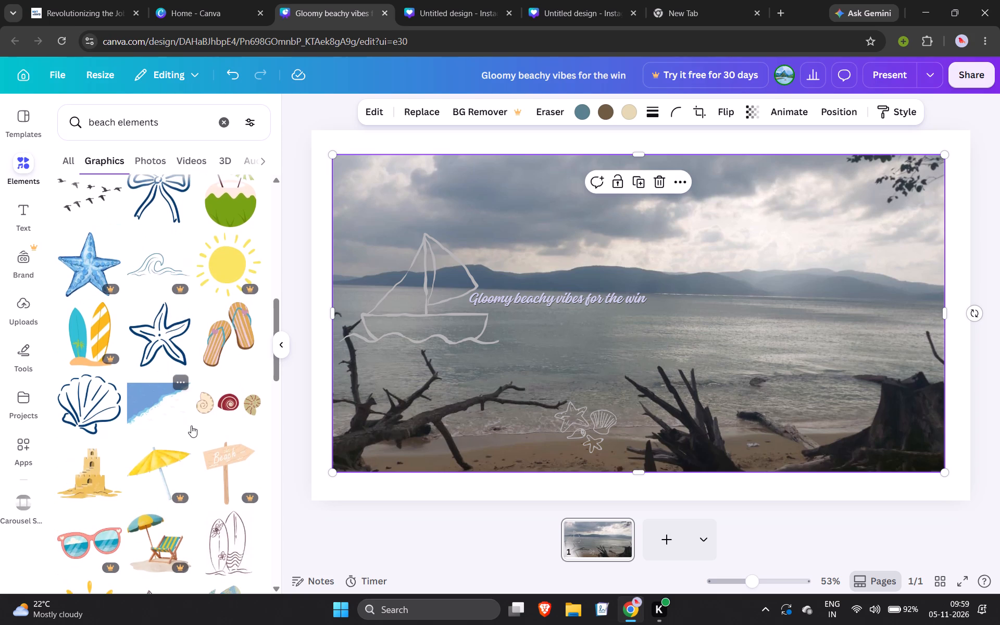
pyautogui.scroll(-1, 191, 426)
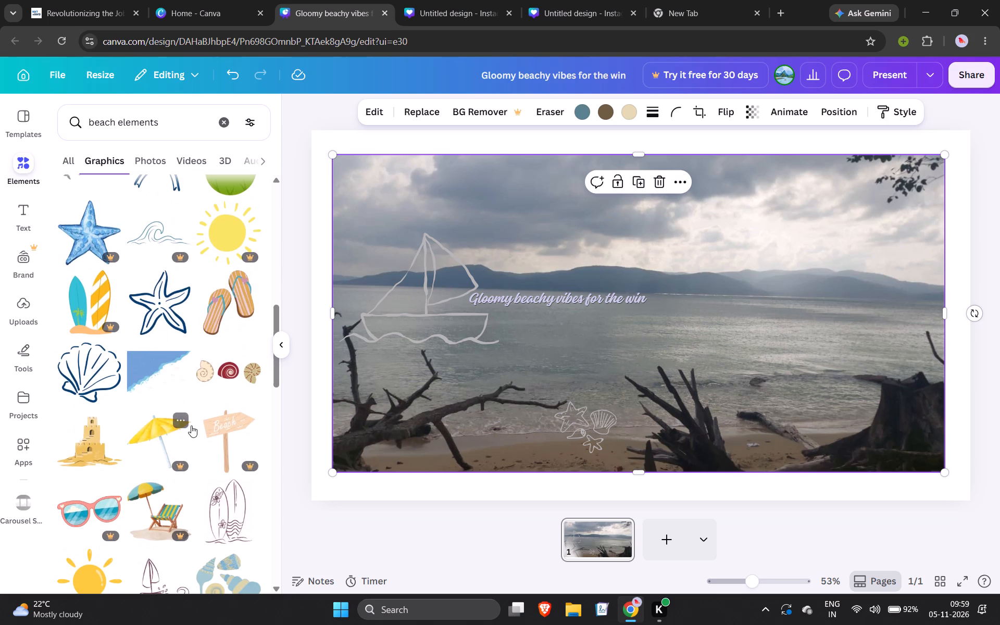
# Return to the sea photo's Instagram post and erase a spiral seashell outline in the clouds near the photo's upper-left corner.
pyautogui.click(460, 0)
pyautogui.click(566, 0)
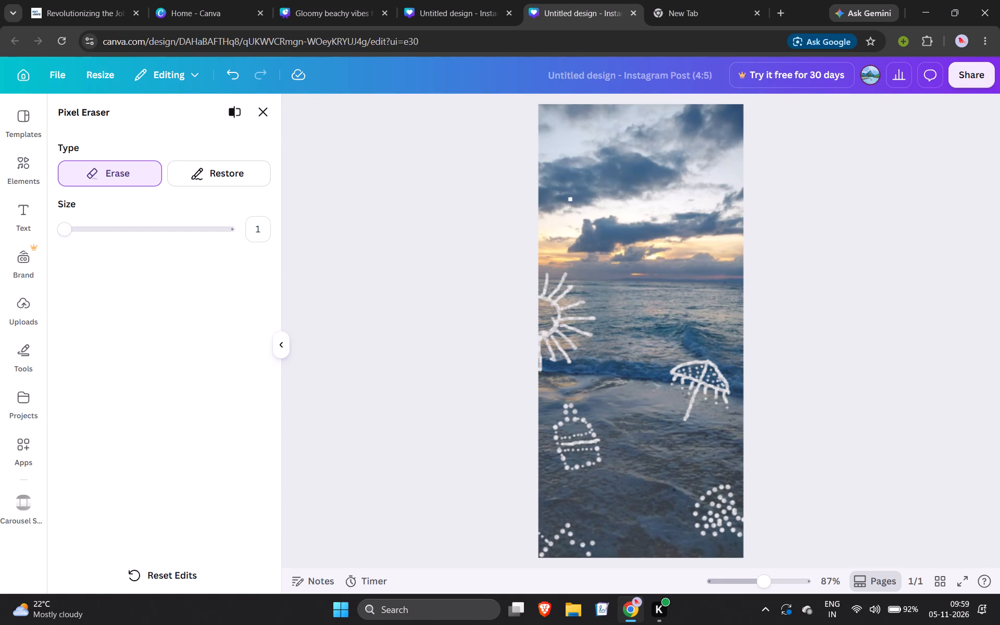
pyautogui.moveTo(569, 201); pyautogui.dragTo(582, 164)
pyautogui.moveTo(582, 164); pyautogui.dragTo(570, 169)
pyautogui.moveTo(570, 169); pyautogui.dragTo(568, 180)
pyautogui.moveTo(568, 180); pyautogui.dragTo(570, 202)
pyautogui.moveTo(580, 186); pyautogui.dragTo(597, 167)
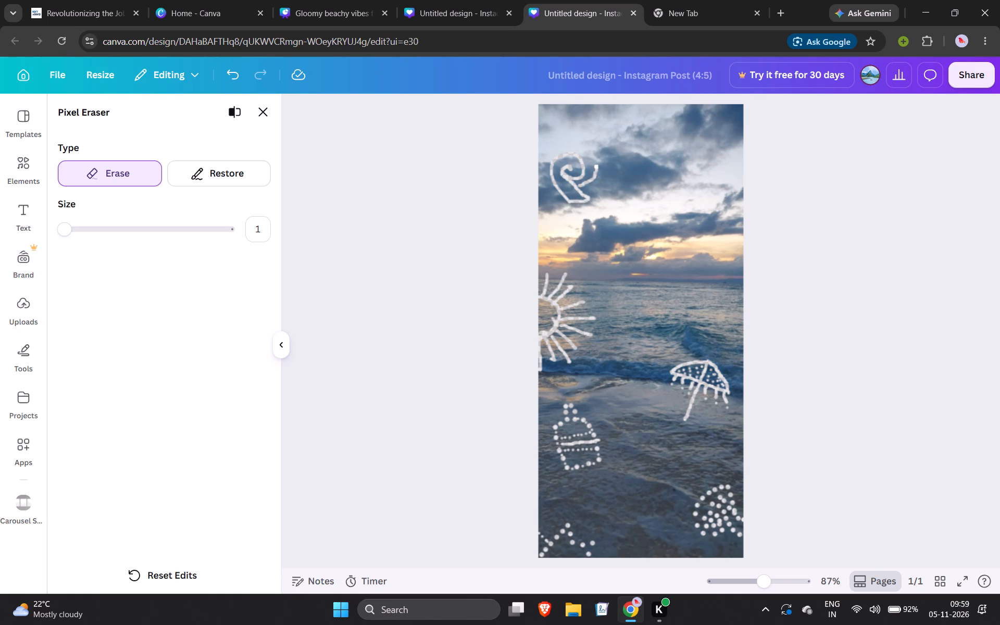
pyautogui.moveTo(597, 167); pyautogui.dragTo(564, 157)
pyautogui.moveTo(564, 157); pyautogui.dragTo(562, 159)
# Erase a stroke closing the lower end of the spiral shell in the cloudy sky.
pyautogui.moveTo(557, 186); pyautogui.dragTo(594, 202)
pyautogui.moveTo(594, 202); pyautogui.dragTo(587, 198)
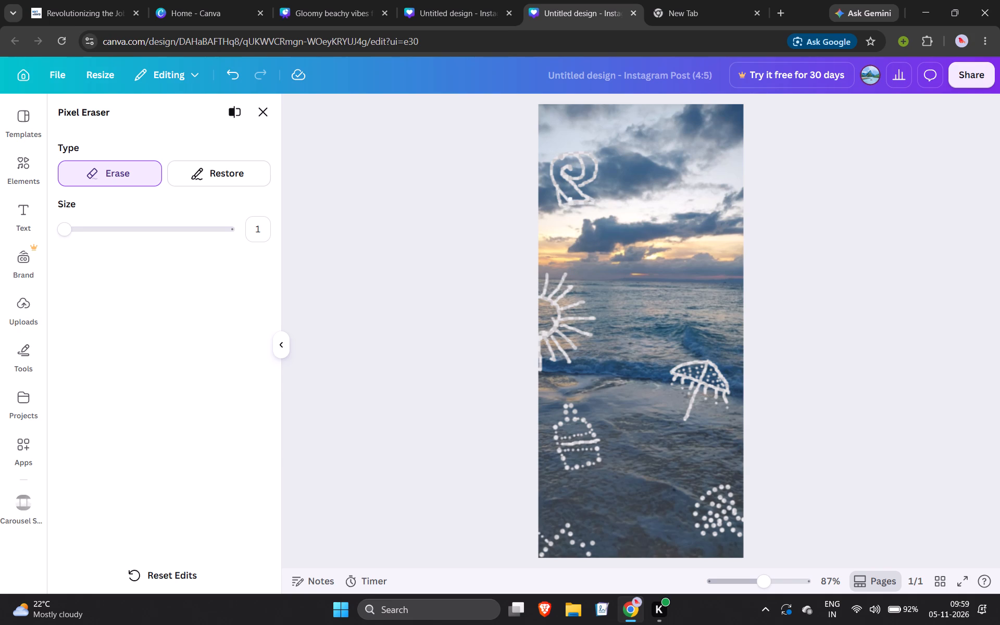
# Erase small scattered dots inside the base of the spiral shell.
pyautogui.click(565, 204)
pyautogui.click(563, 197)
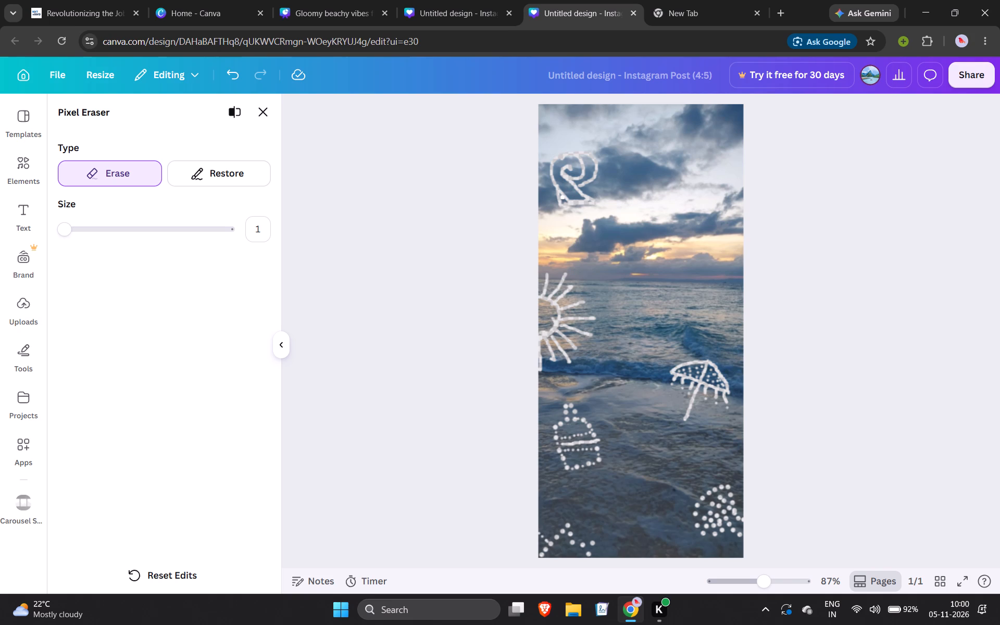
pyautogui.click(568, 191)
pyautogui.click(573, 200)
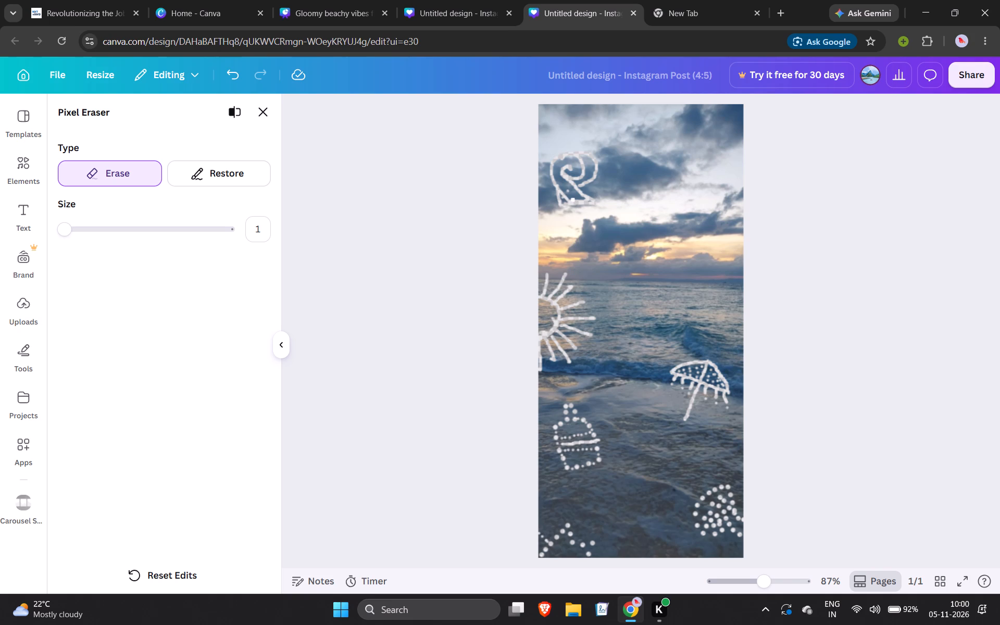
pyautogui.click(575, 190)
pyautogui.click(574, 196)
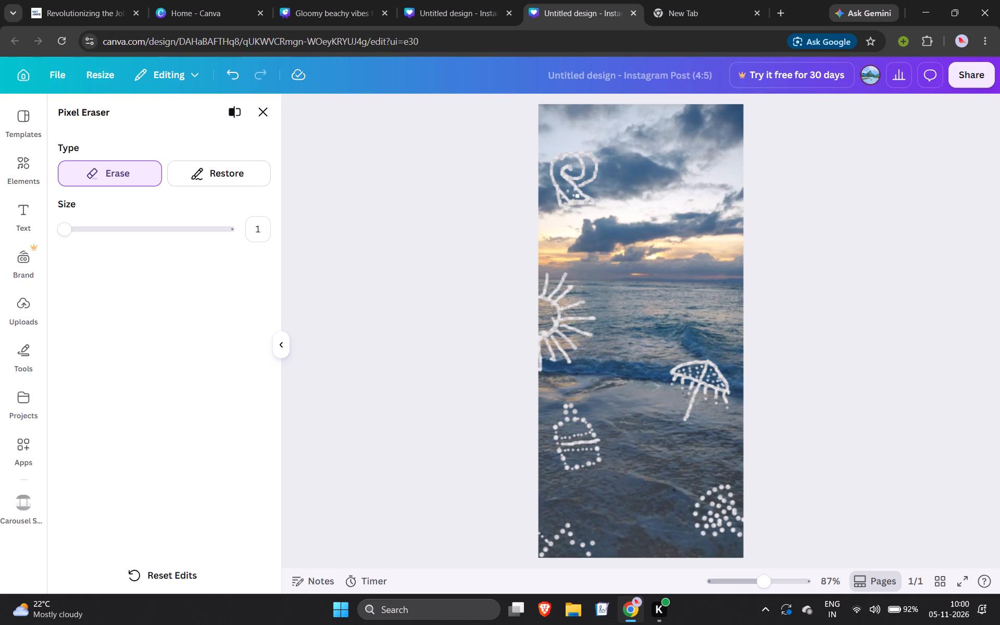
pyautogui.click(581, 197)
# Erase small dots across the shell's lower body and up through its right-hand side to the upper right curve.
pyautogui.click(560, 186)
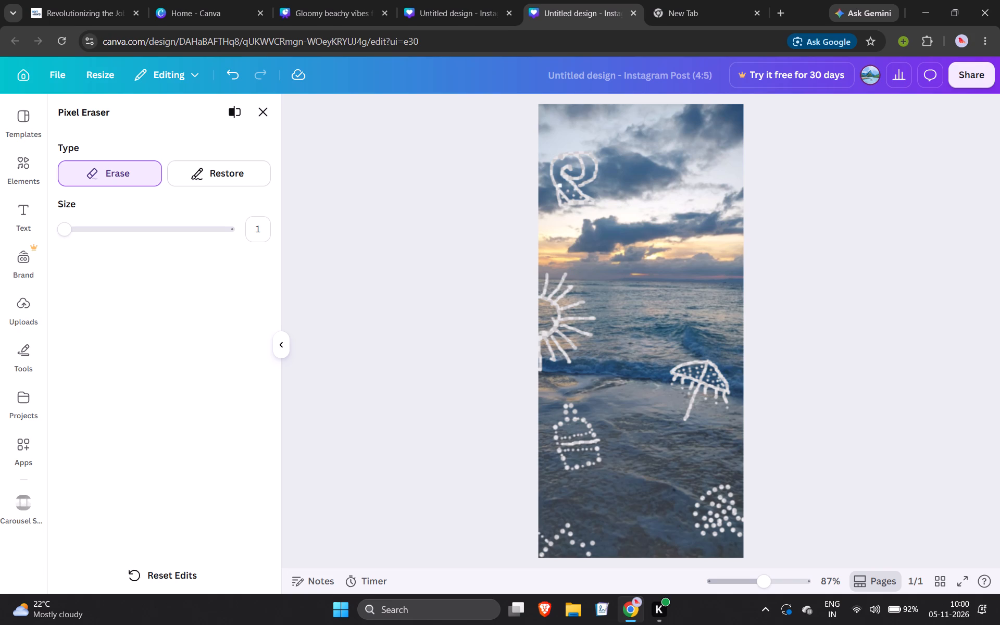
pyautogui.click(568, 187)
pyautogui.click(579, 181)
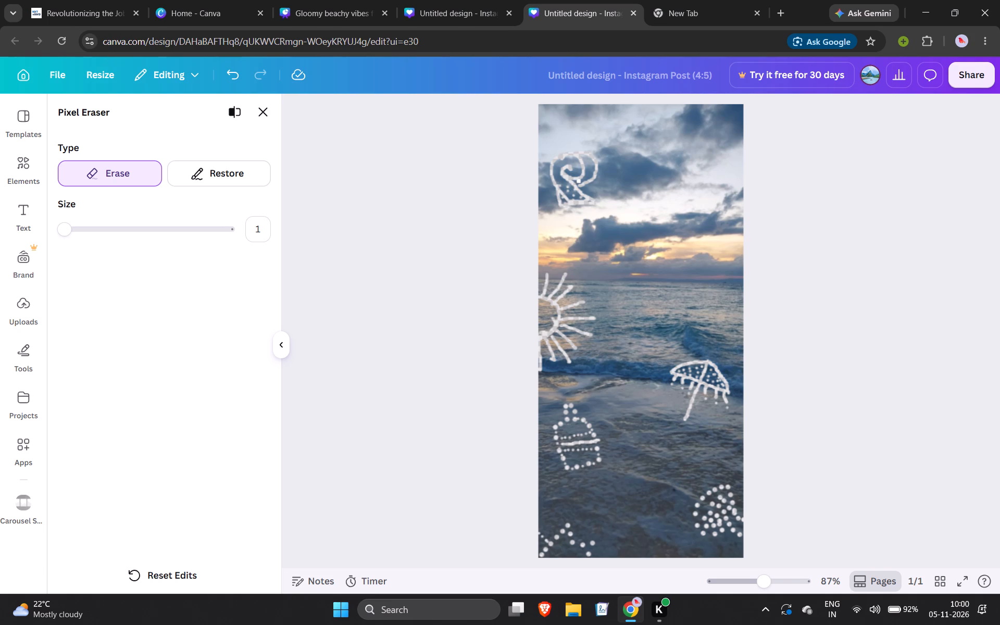
pyautogui.click(589, 180)
pyautogui.click(587, 171)
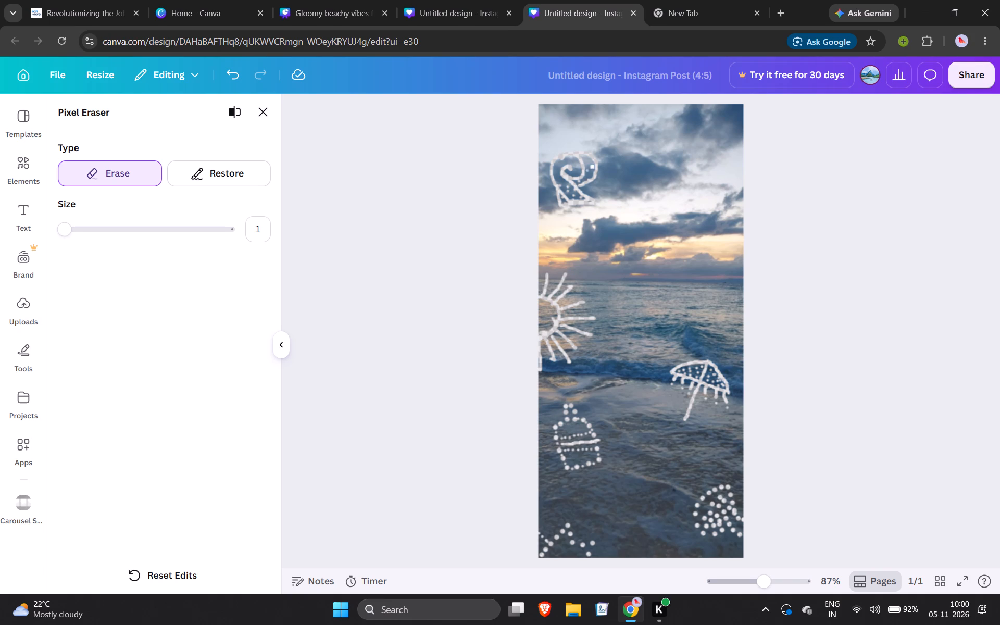
pyautogui.click(596, 164)
pyautogui.click(593, 173)
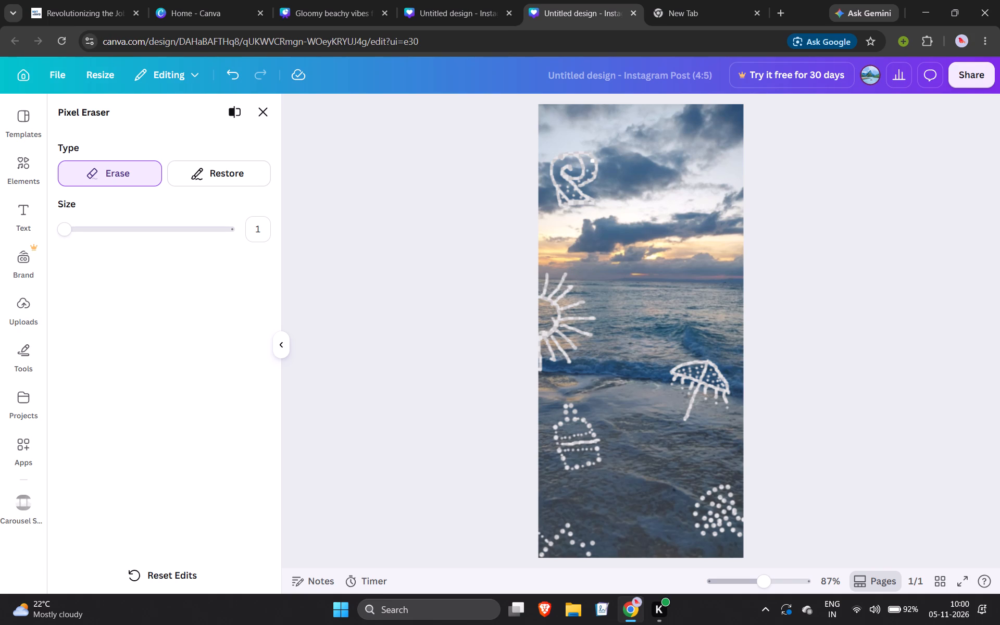
pyautogui.click(593, 159)
pyautogui.click(591, 167)
pyautogui.doubleClick(587, 162)
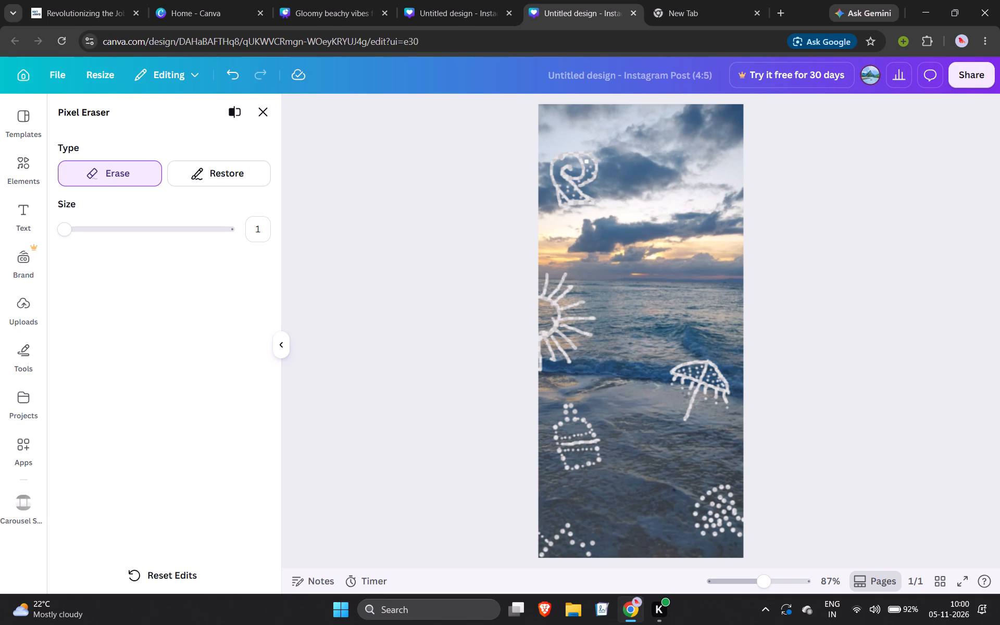
pyautogui.click(586, 154)
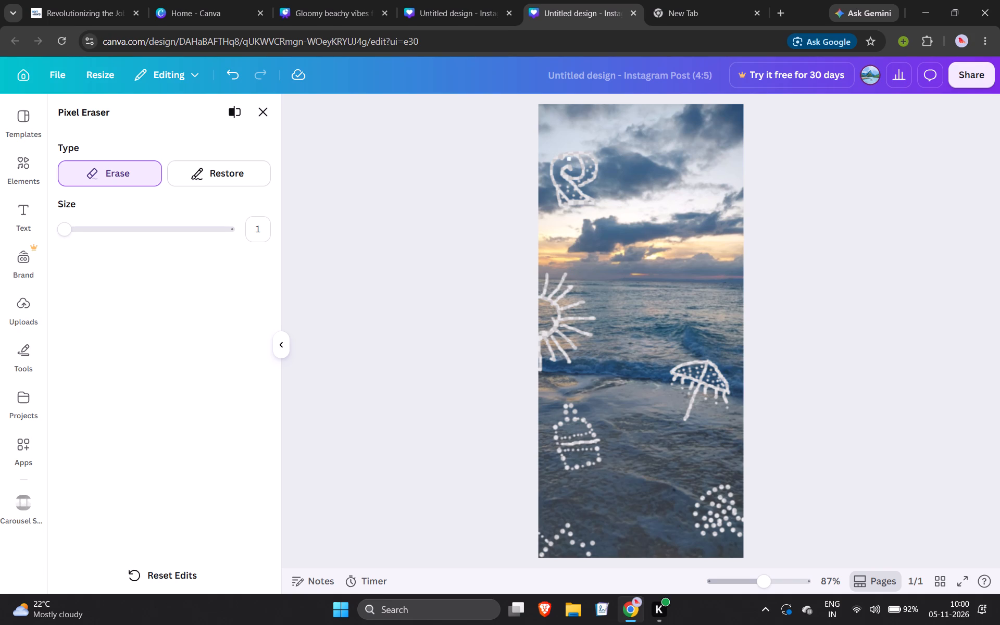
# Erase small dots inside the shell's upper curve and around the centre of its spiral.
pyautogui.click(569, 159)
pyautogui.click(577, 158)
pyautogui.click(574, 166)
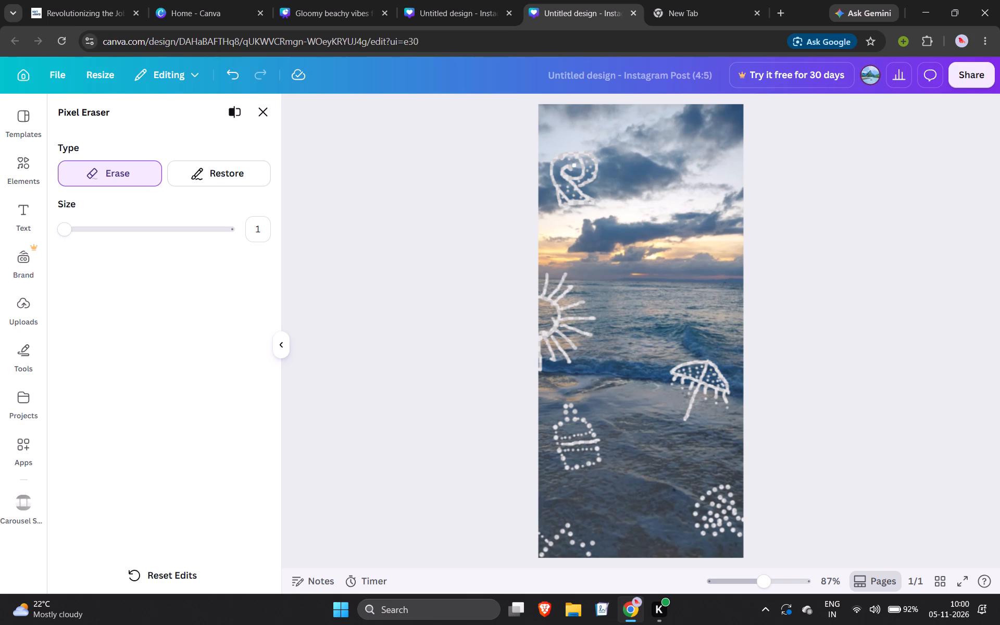
pyautogui.click(578, 162)
pyautogui.click(579, 172)
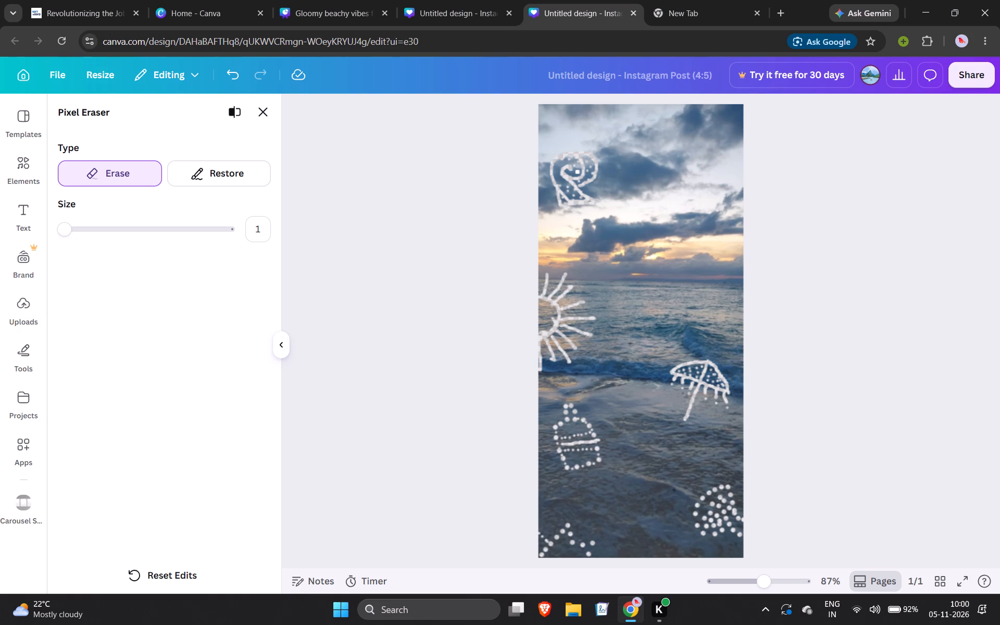
pyautogui.click(573, 172)
pyautogui.click(570, 172)
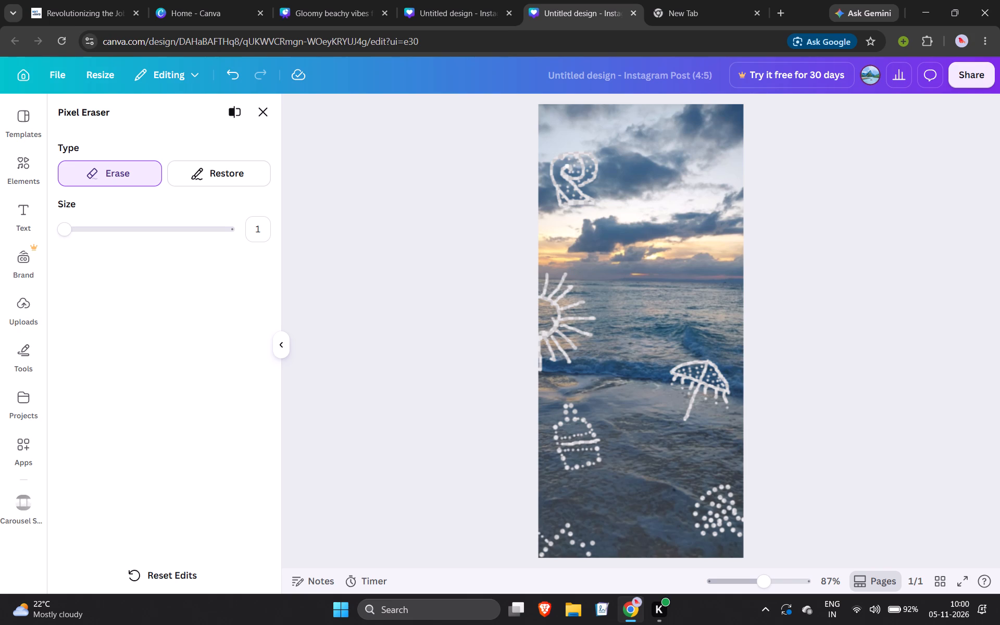
pyautogui.click(561, 161)
pyautogui.click(567, 164)
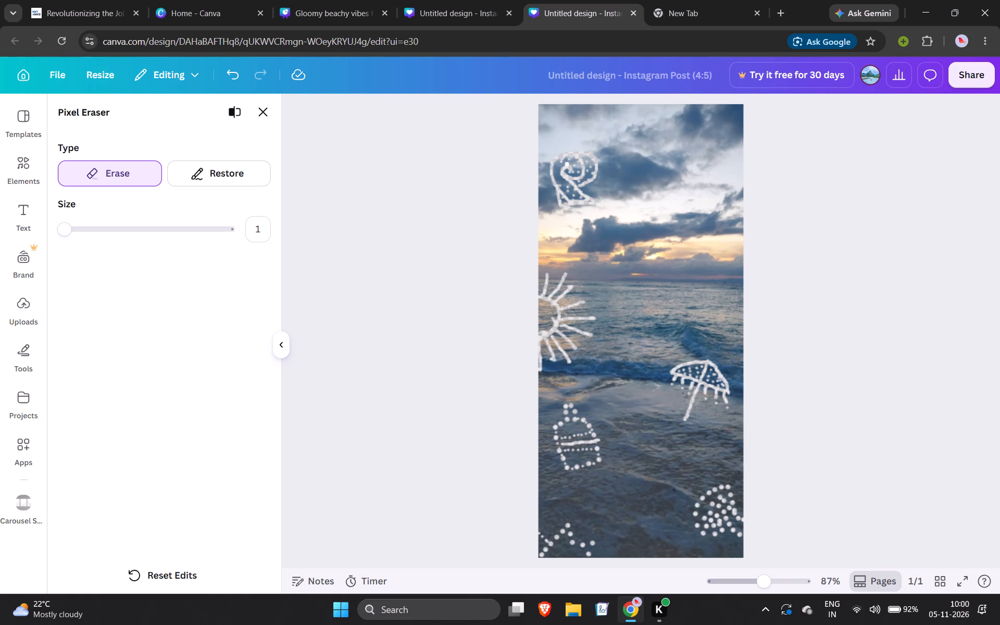
# Erase small dots down the left part of the spiral shell to fill its remaining gaps.
pyautogui.click(556, 166)
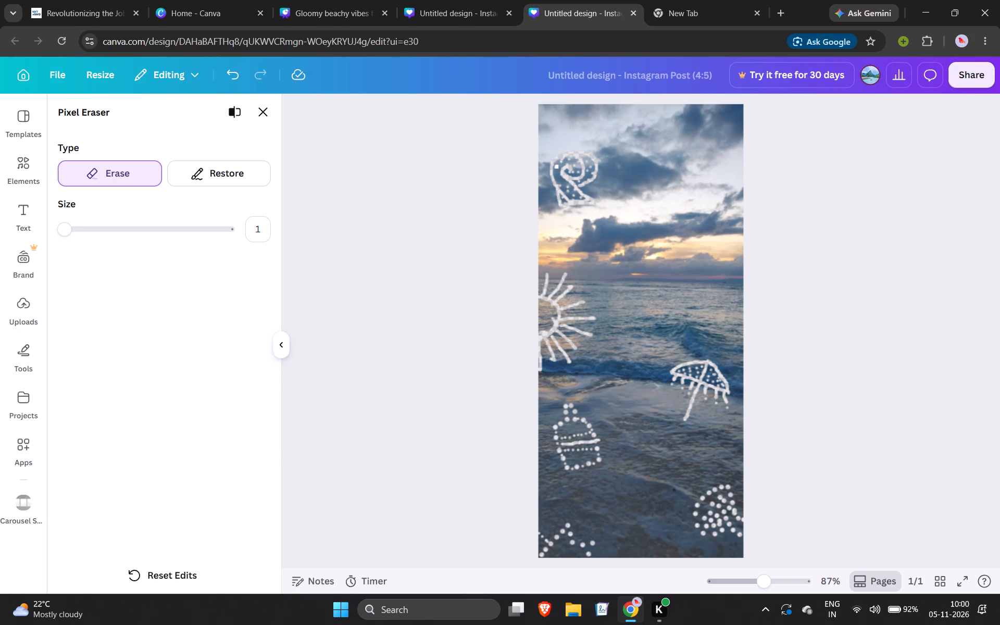
pyautogui.click(561, 171)
pyautogui.click(556, 180)
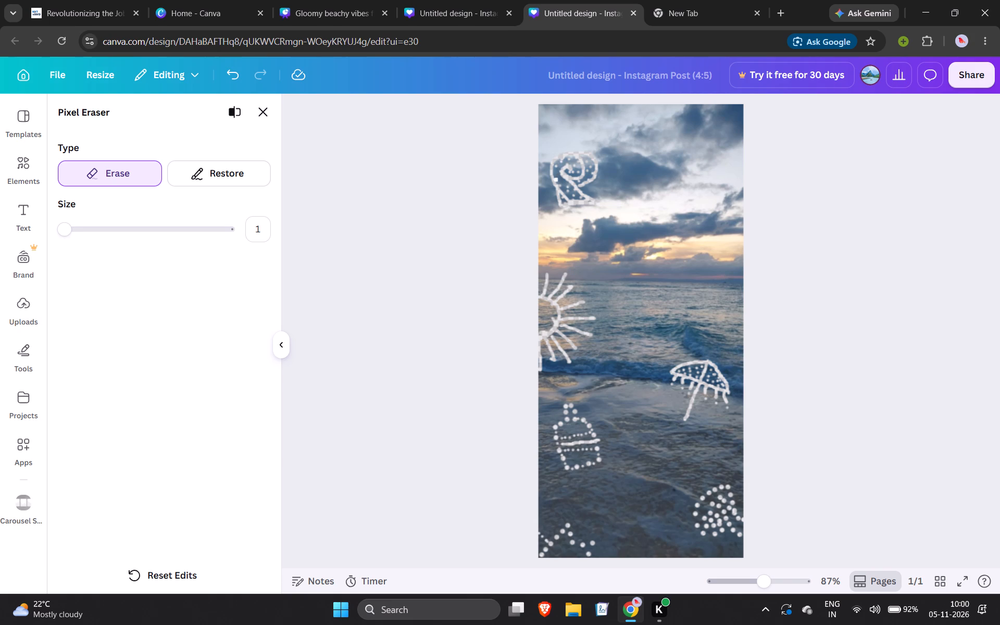
pyautogui.click(559, 174)
pyautogui.click(565, 187)
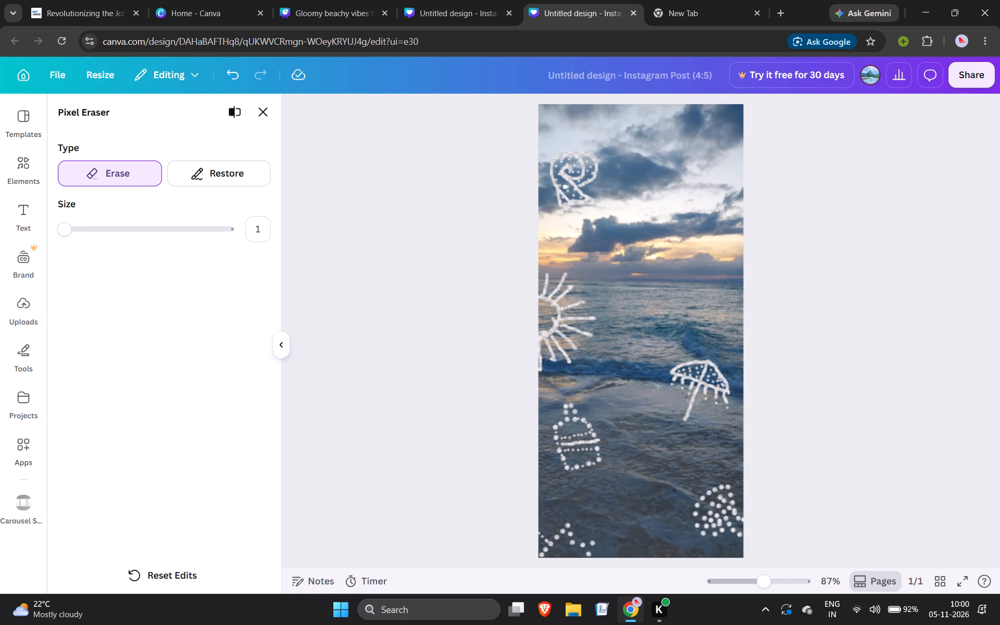
pyautogui.click(562, 179)
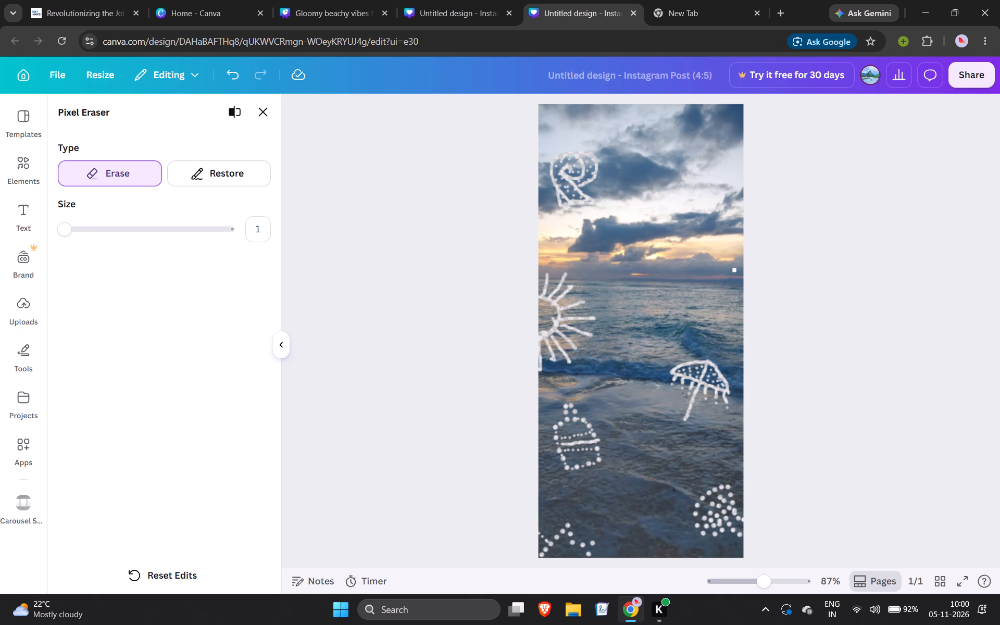
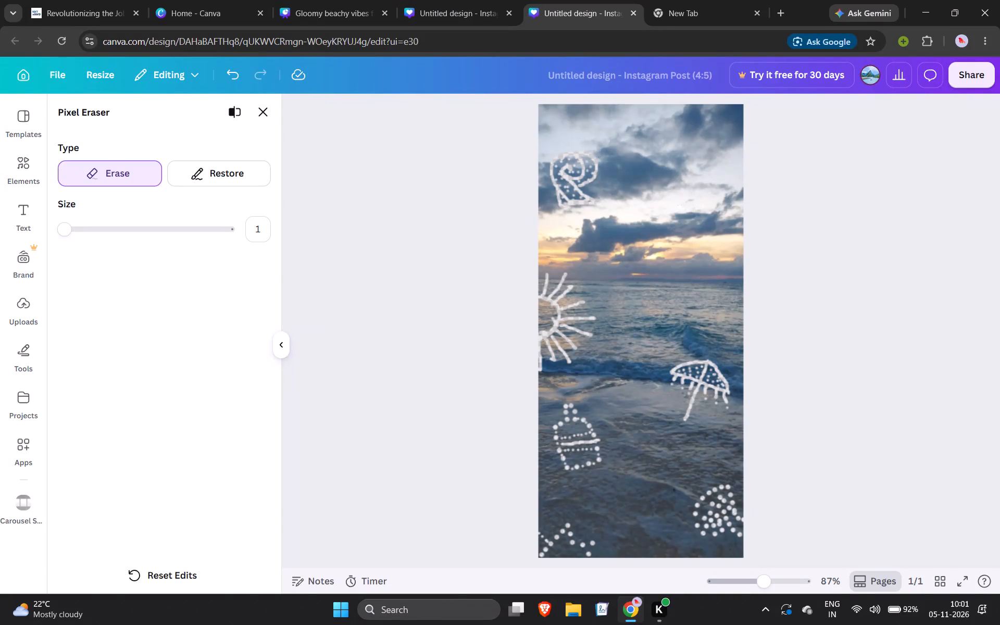
# Erase thin lines for a beach lounger's sloping backrest, seat and two legs into the sky near the photo's right edge.
pyautogui.moveTo(680, 207); pyautogui.dragTo(736, 184)
pyautogui.moveTo(736, 184); pyautogui.dragTo(741, 180)
pyautogui.moveTo(680, 207); pyautogui.dragTo(662, 207)
pyautogui.moveTo(676, 209); pyautogui.dragTo(666, 228)
pyautogui.moveTo(708, 212); pyautogui.dragTo(706, 224)
pyautogui.moveTo(706, 224); pyautogui.dragTo(705, 230)
# Erase a second set of backrest, seat and leg lines beside the first to give the beach lounger depth.
pyautogui.moveTo(741, 182); pyautogui.dragTo(727, 179)
pyautogui.moveTo(727, 179); pyautogui.dragTo(717, 208)
pyautogui.moveTo(702, 204); pyautogui.dragTo(665, 203)
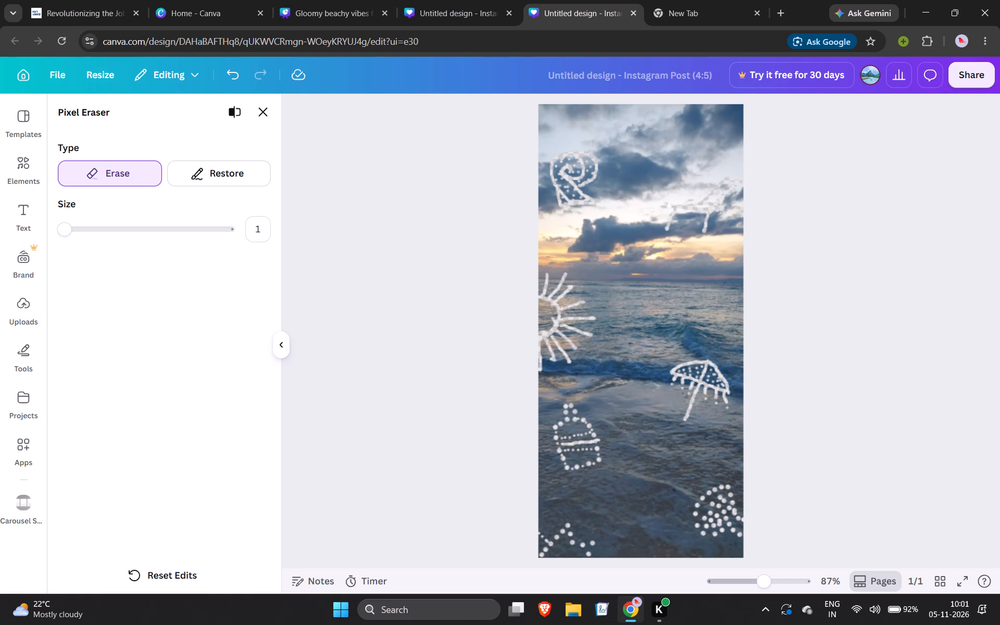
pyautogui.moveTo(663, 207); pyautogui.dragTo(699, 202)
pyautogui.moveTo(699, 202); pyautogui.dragTo(706, 204)
pyautogui.moveTo(666, 200); pyautogui.dragTo(659, 221)
pyautogui.moveTo(699, 211); pyautogui.dragTo(691, 226)
# Erase the outline of a drinking cup with an oval rim and a slanted straw into the photo's upper right corner.
pyautogui.click(720, 120)
pyautogui.moveTo(703, 128); pyautogui.dragTo(708, 150)
pyautogui.moveTo(708, 150); pyautogui.dragTo(722, 119)
pyautogui.moveTo(716, 128); pyautogui.dragTo(726, 121)
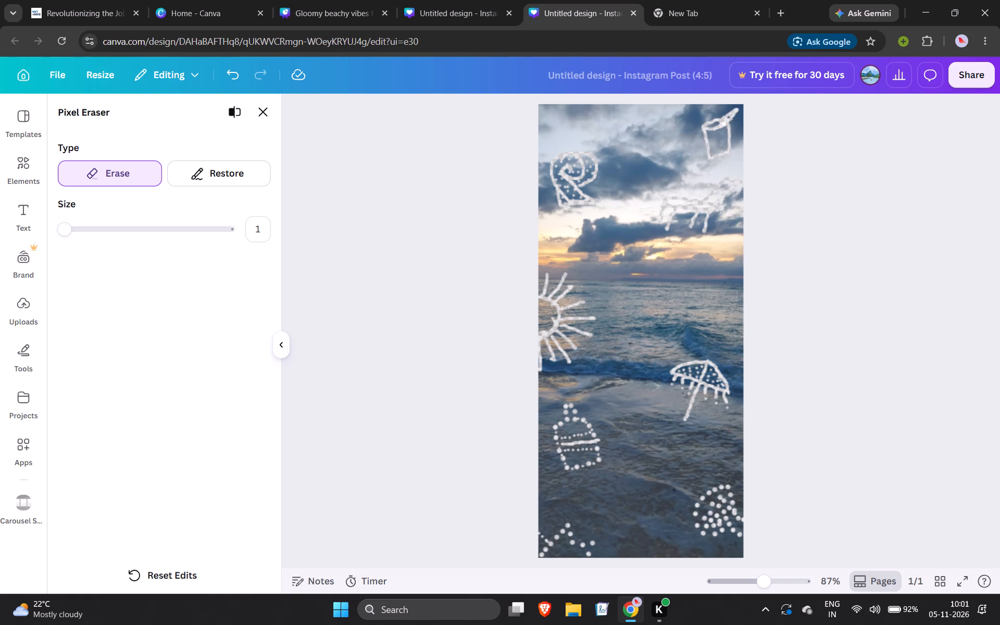
pyautogui.moveTo(726, 121); pyautogui.dragTo(730, 110)
# Erase a line across the middle of the cup and small detail marks inside its body.
pyautogui.moveTo(707, 139); pyautogui.dragTo(728, 144)
pyautogui.moveTo(728, 144); pyautogui.dragTo(717, 144)
pyautogui.moveTo(717, 144); pyautogui.dragTo(716, 143)
pyautogui.moveTo(716, 143); pyautogui.dragTo(712, 143)
# Erase a small cluster of dots down the photo's right edge, just below the sea horizon.
pyautogui.click(742, 280)
pyautogui.click(740, 283)
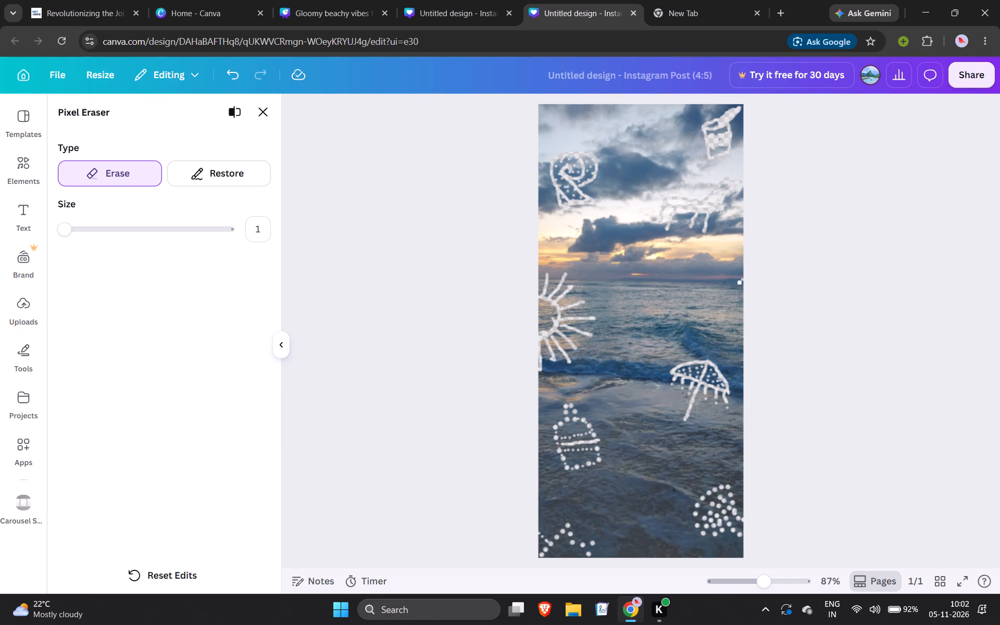
pyautogui.click(743, 286)
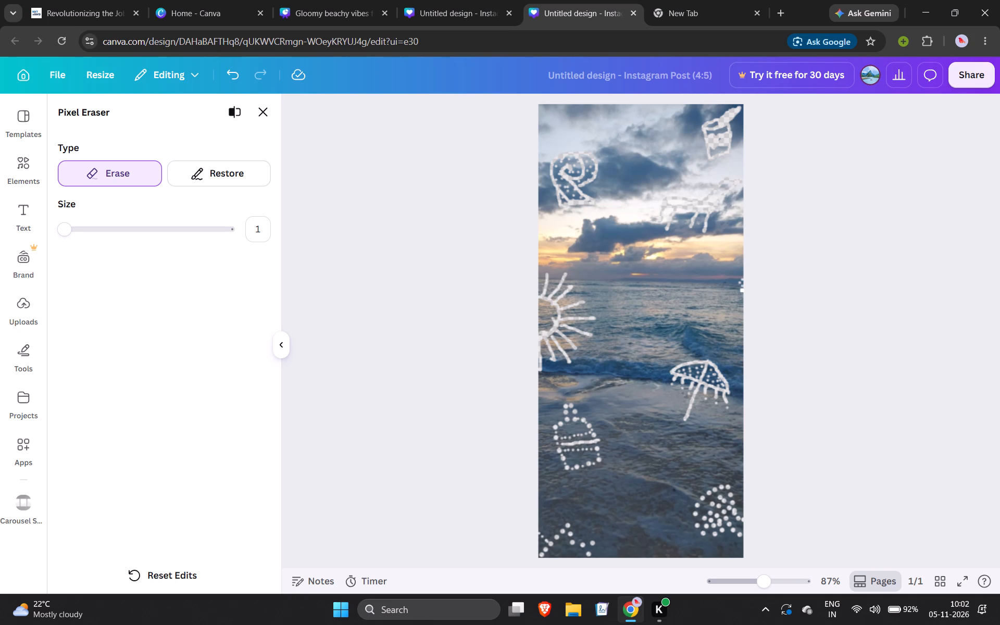
pyautogui.click(743, 291)
pyautogui.click(744, 296)
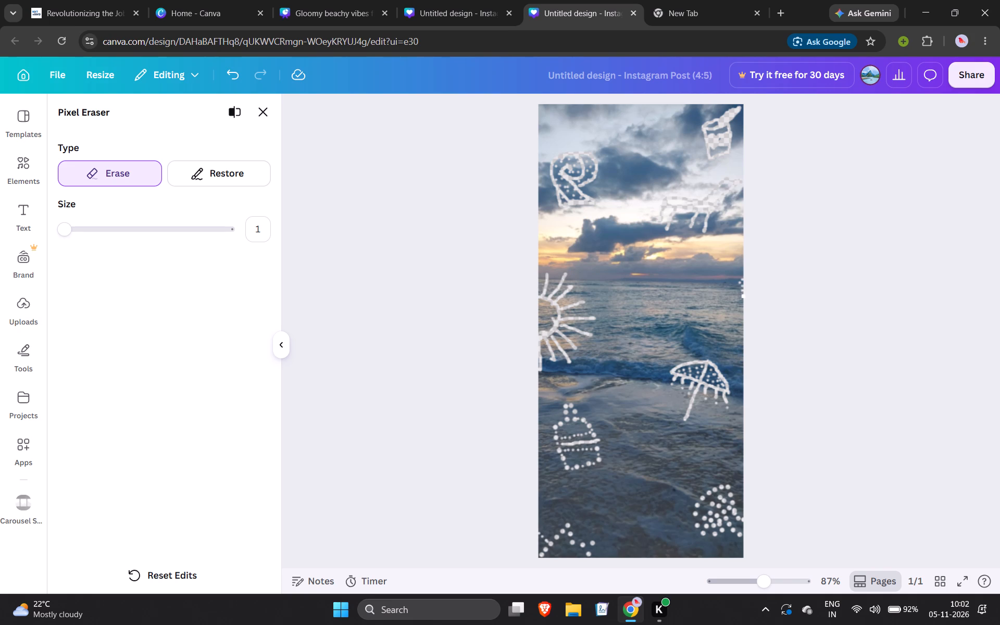
pyautogui.click(744, 301)
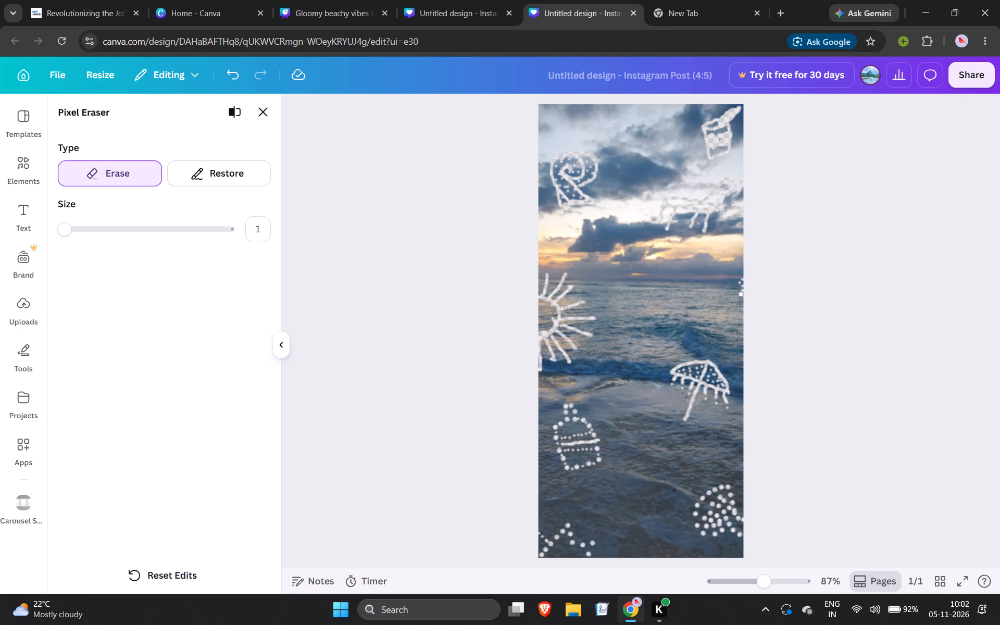
pyautogui.click(742, 295)
pyautogui.click(742, 303)
# Erase small dots along the photo's left edge, in the pale sky above the sun drawing.
pyautogui.click(542, 233)
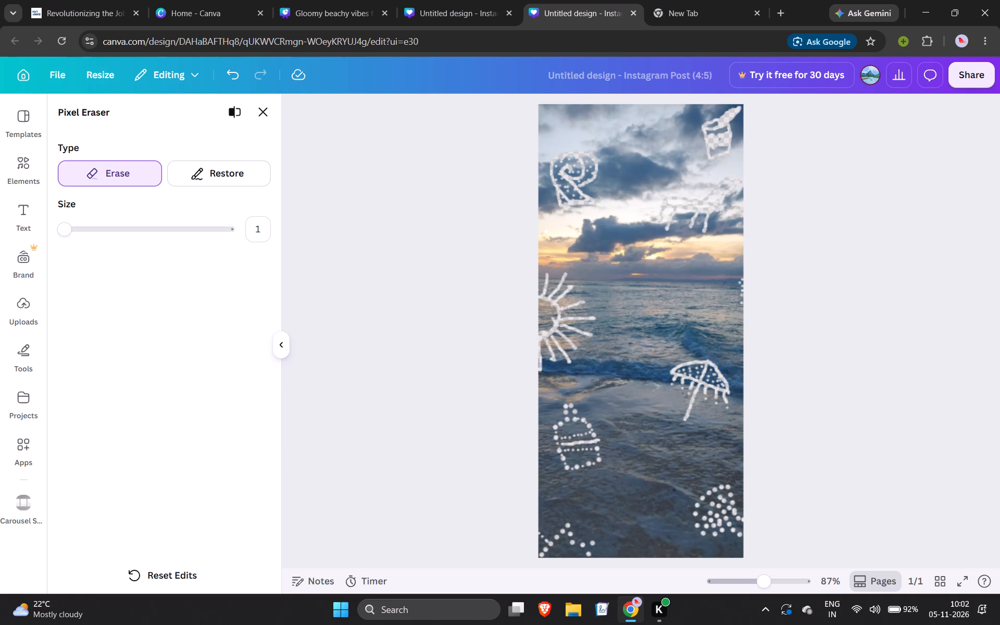
pyautogui.click(546, 231)
pyautogui.click(539, 238)
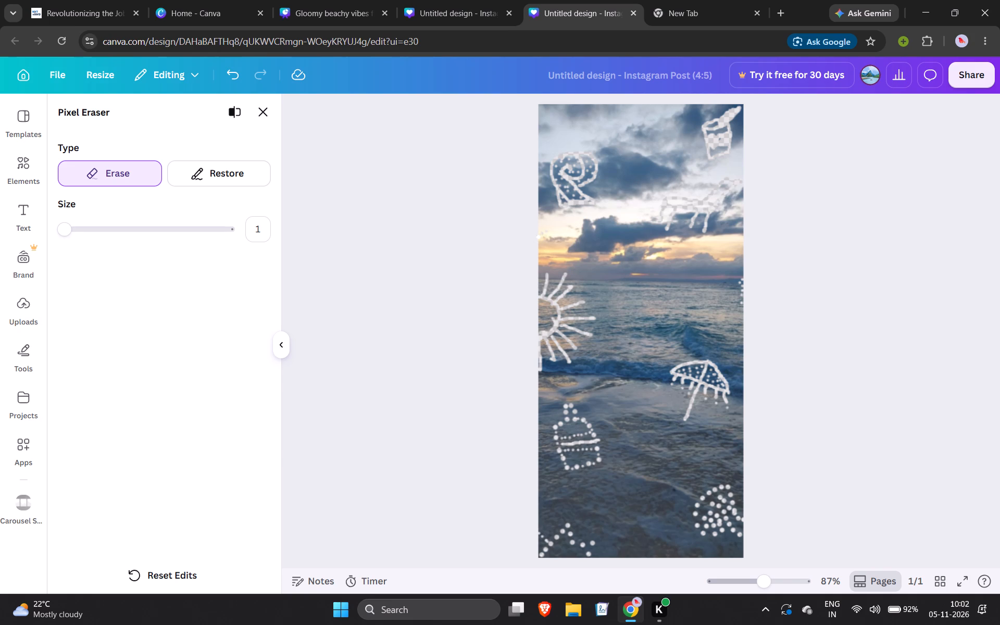
pyautogui.click(541, 241)
pyautogui.click(540, 248)
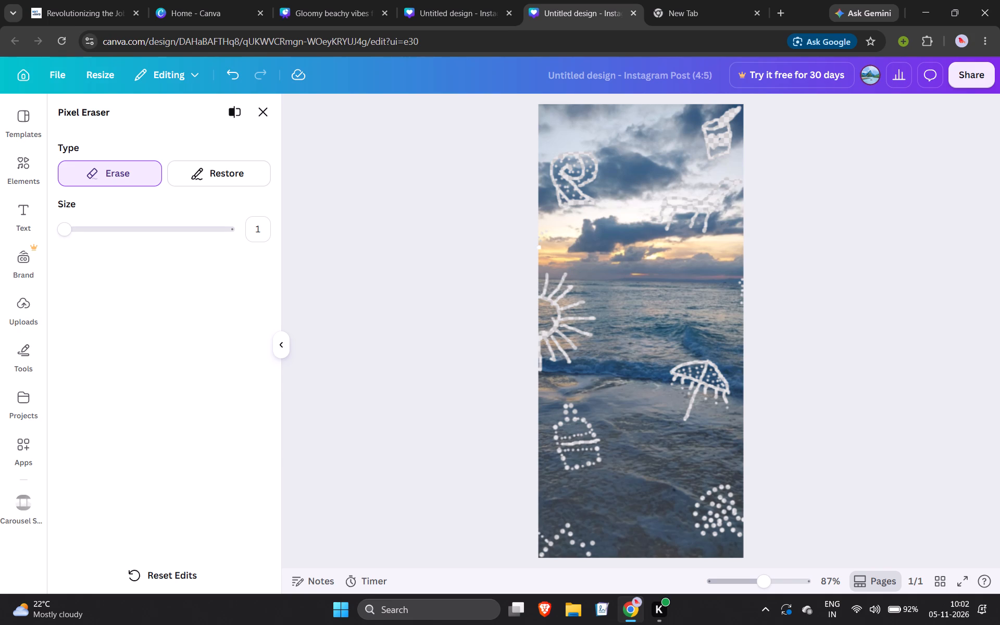
pyautogui.click(540, 258)
# Erase small dots around the photo's upper left corner, along the top edge and down the left edge.
pyautogui.click(548, 107)
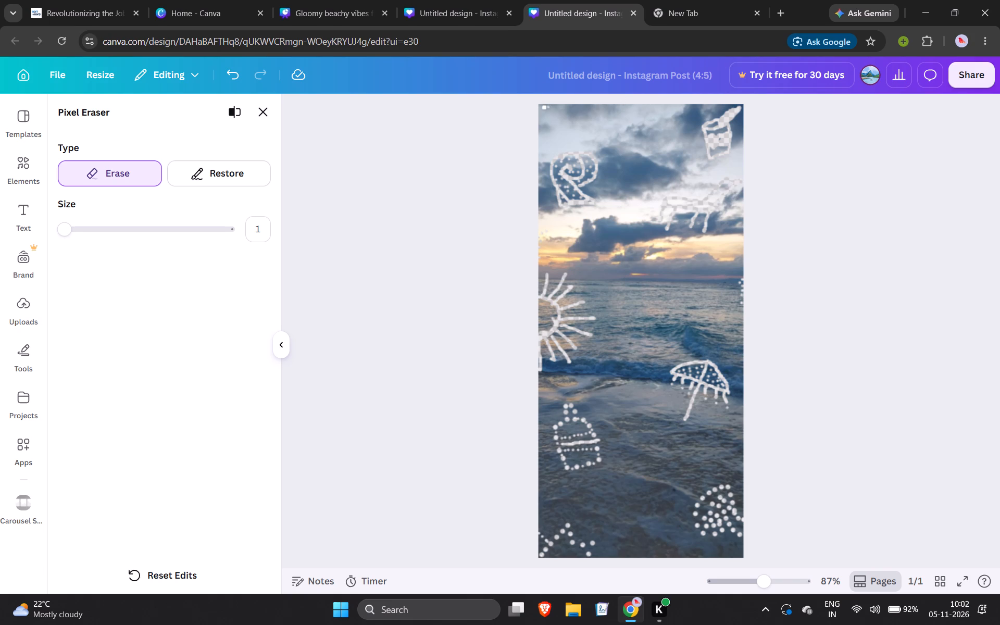
pyautogui.click(545, 108)
pyautogui.click(542, 108)
pyautogui.click(540, 109)
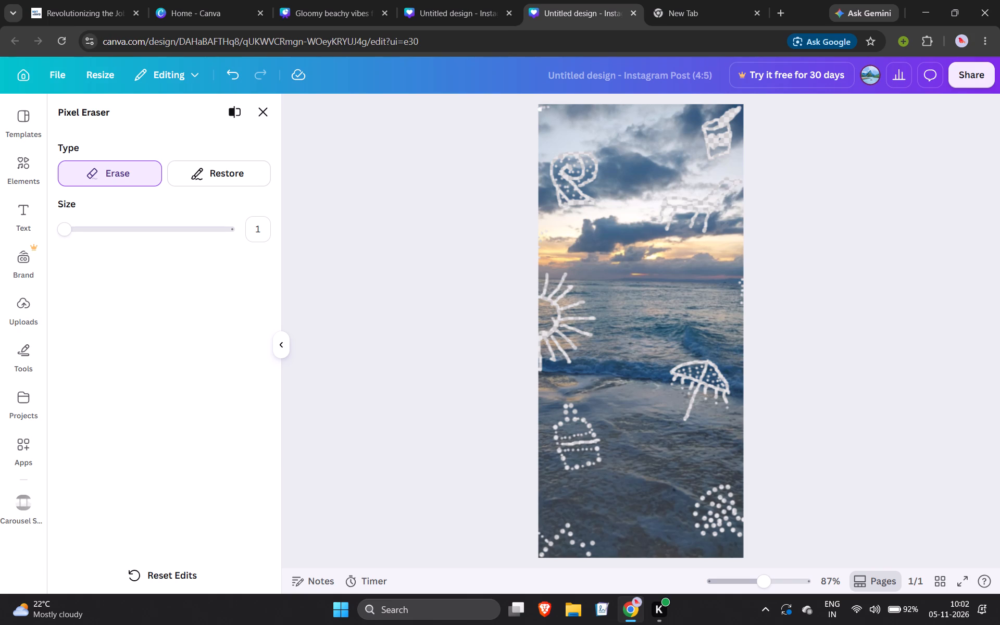
pyautogui.click(541, 114)
pyautogui.click(541, 118)
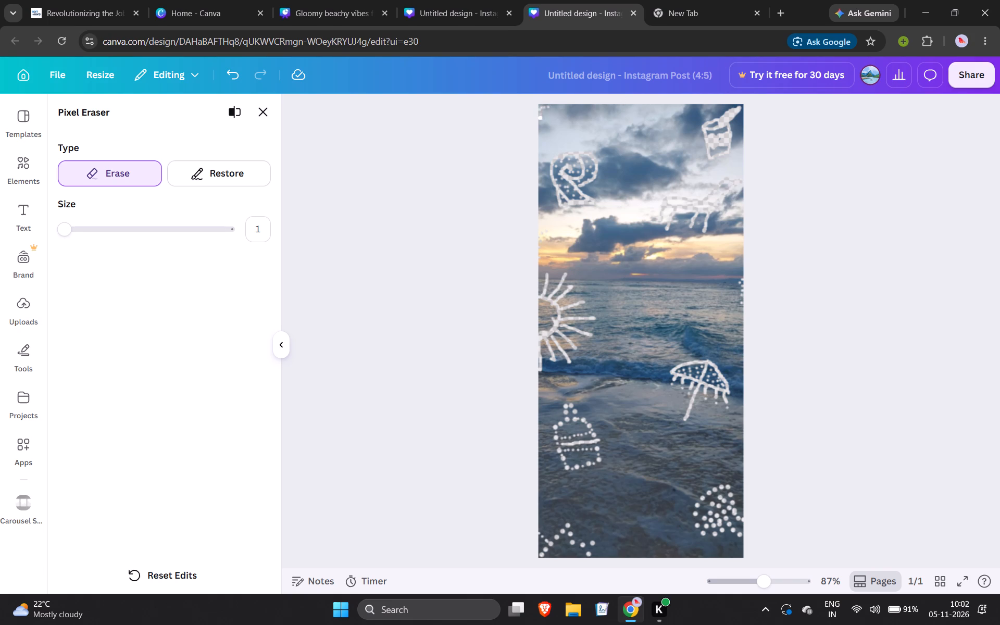
pyautogui.click(541, 122)
# Erase a row of short dashes and a dot along the photo's bottom edge, between the dotted starfish-like shape and the shell.
pyautogui.moveTo(652, 555); pyautogui.dragTo(661, 554)
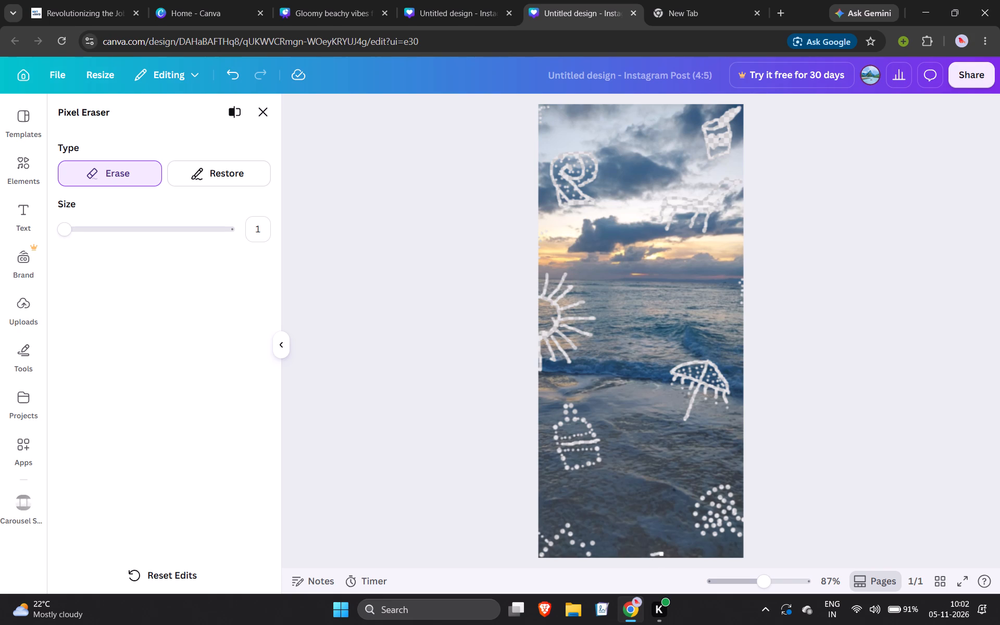
pyautogui.click(669, 554)
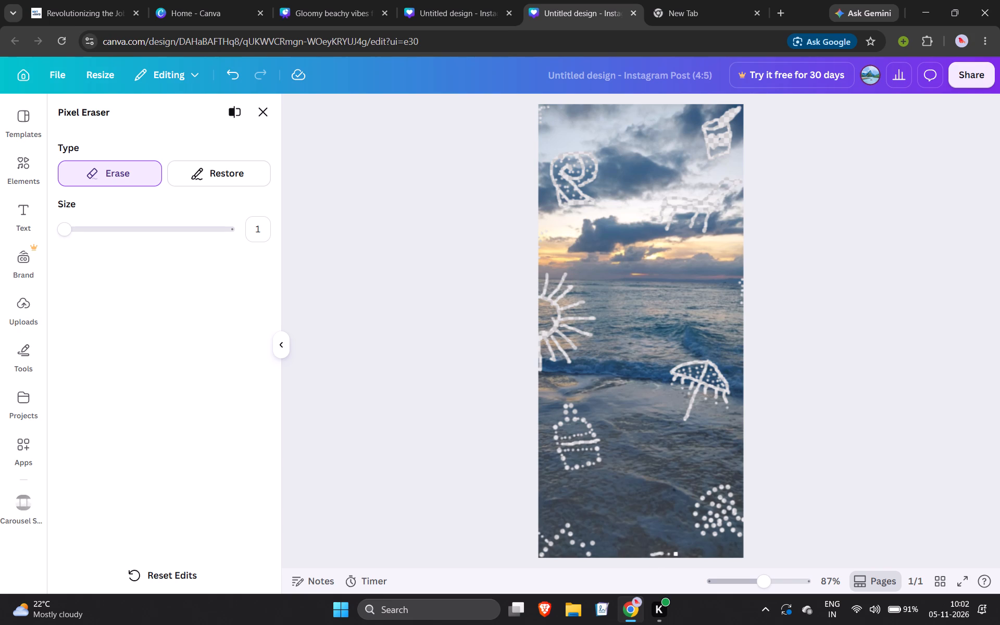
pyautogui.moveTo(676, 554); pyautogui.dragTo(684, 554)
pyautogui.click(684, 554)
pyautogui.click(357, 282)
# Download the decorated sunset sea design as a PNG of 1,080 × 1,350 px at high quality.
pyautogui.click(959, 78)
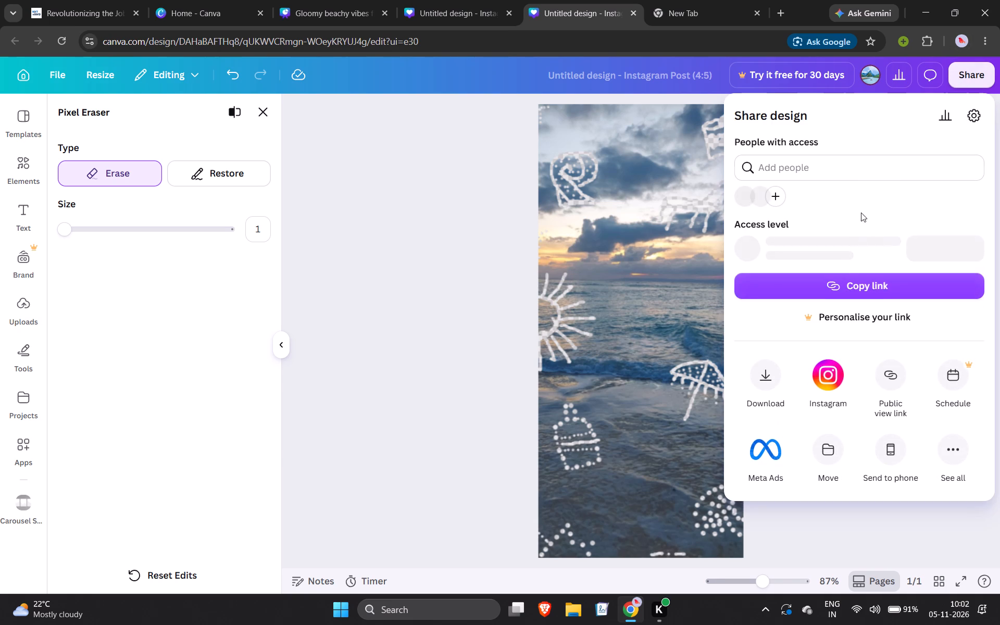
pyautogui.click(766, 377)
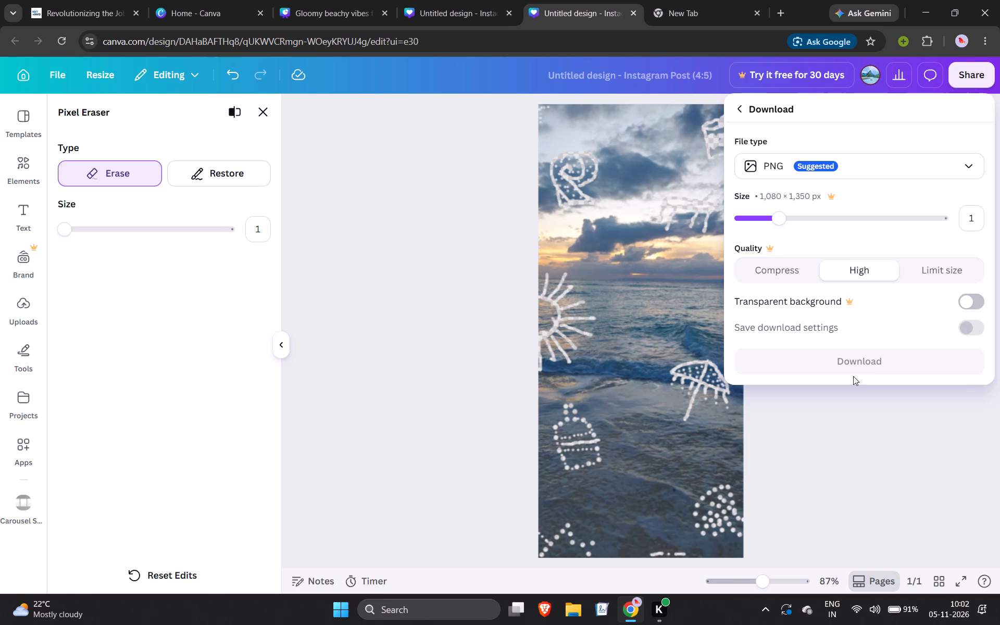
pyautogui.click(836, 358)
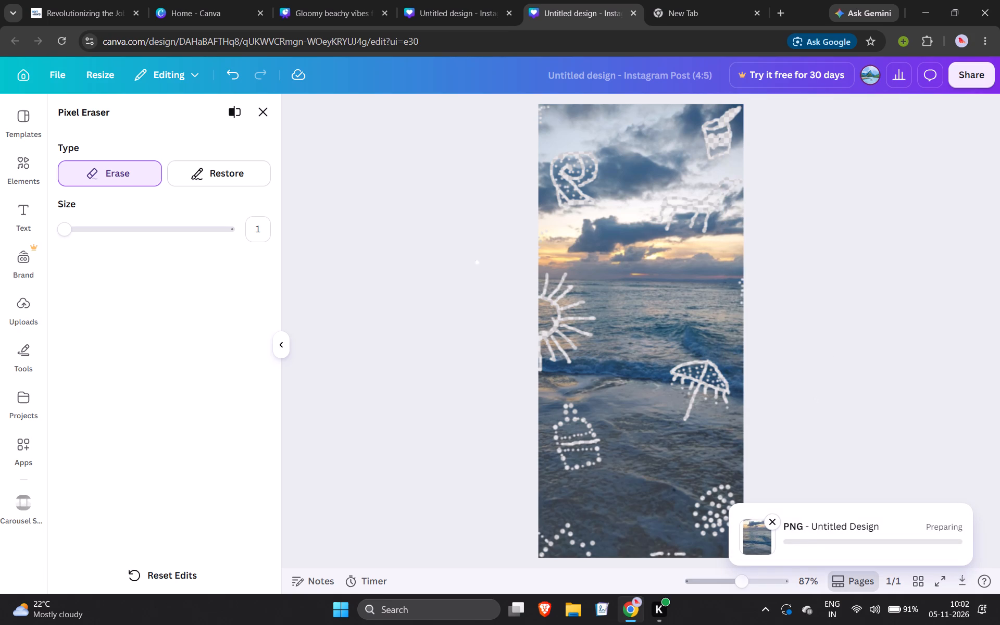
pyautogui.click(416, 248)
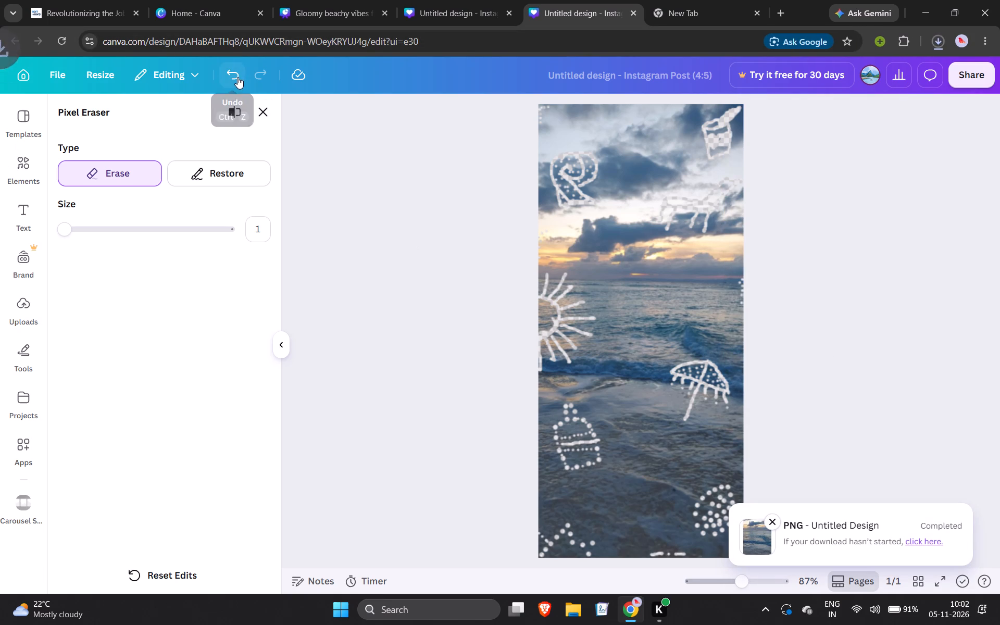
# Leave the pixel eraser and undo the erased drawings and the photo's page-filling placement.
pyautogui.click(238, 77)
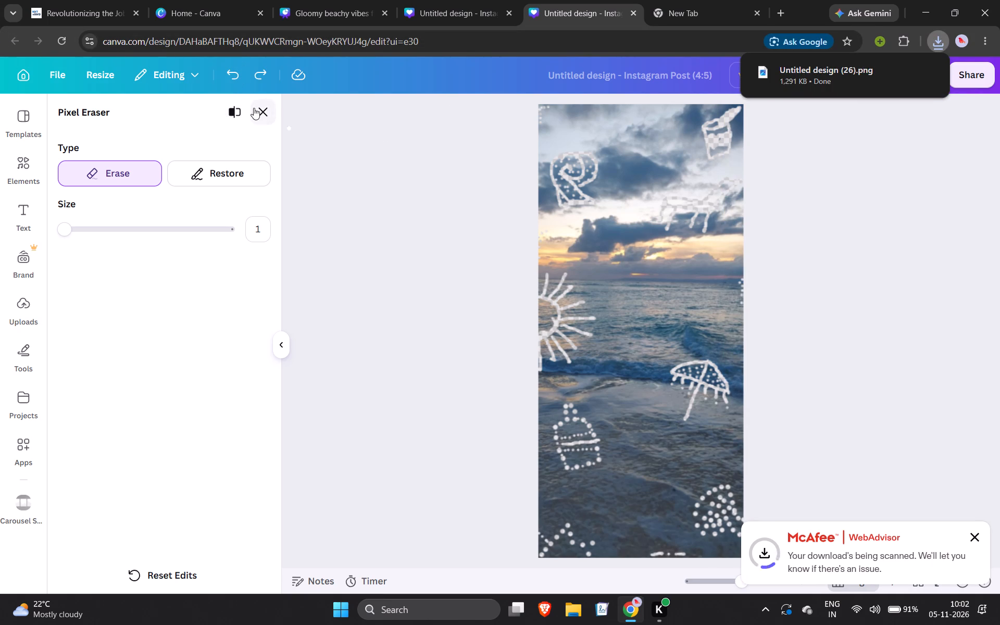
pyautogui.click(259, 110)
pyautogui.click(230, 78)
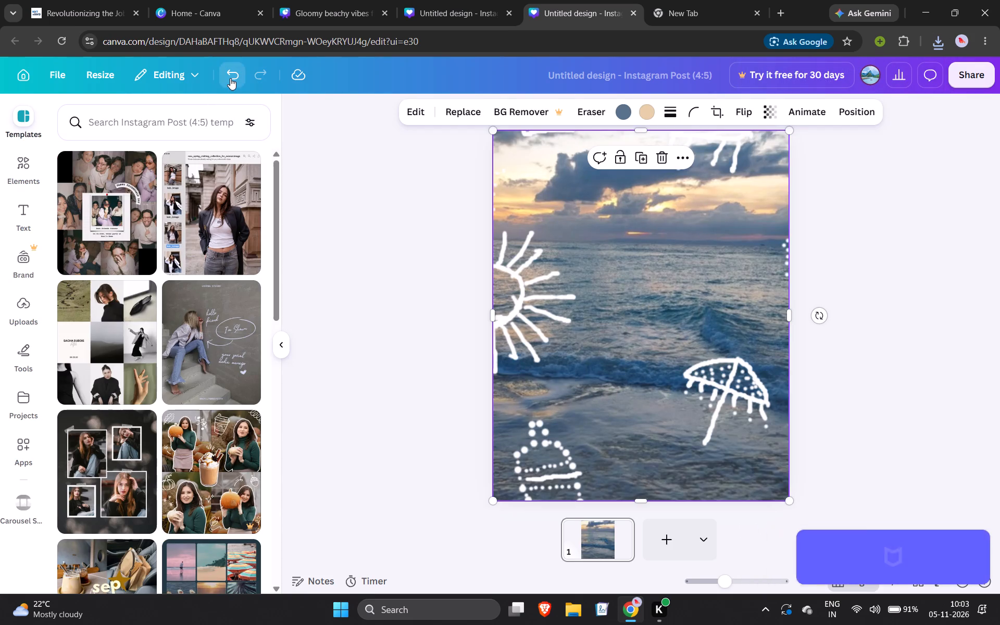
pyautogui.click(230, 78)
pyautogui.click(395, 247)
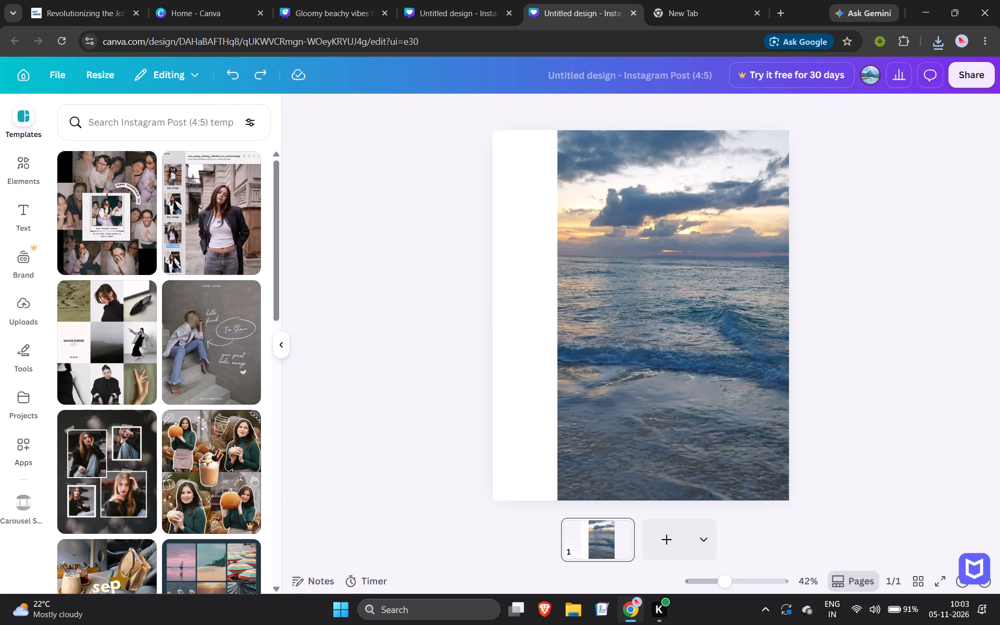
# Search the Instagram post templates for "beach photo collage" and look through the designs.
pyautogui.scroll(-3, 180, 366)
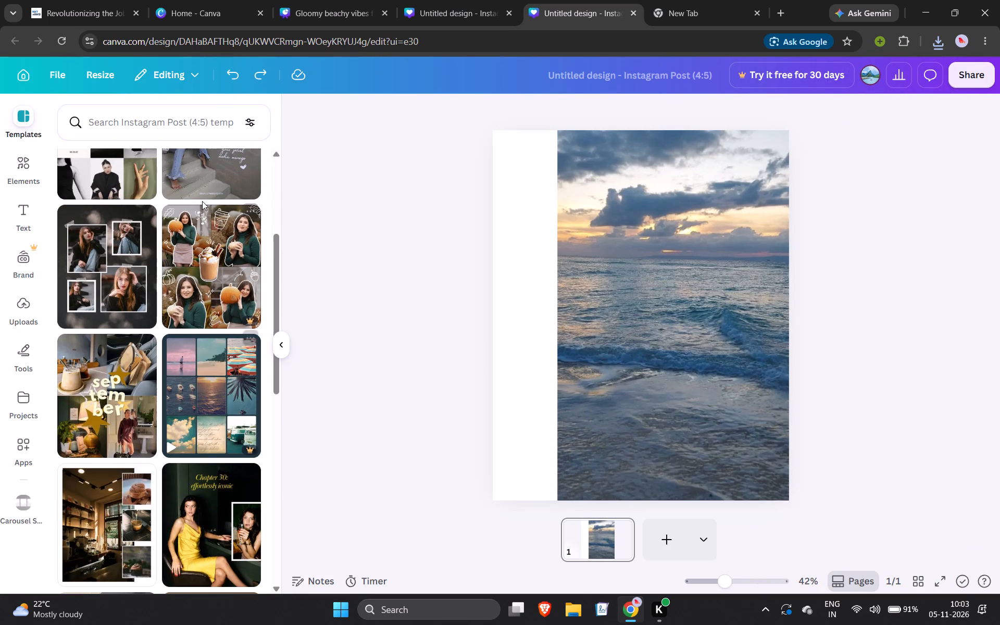
pyautogui.scroll(-2, 202, 201)
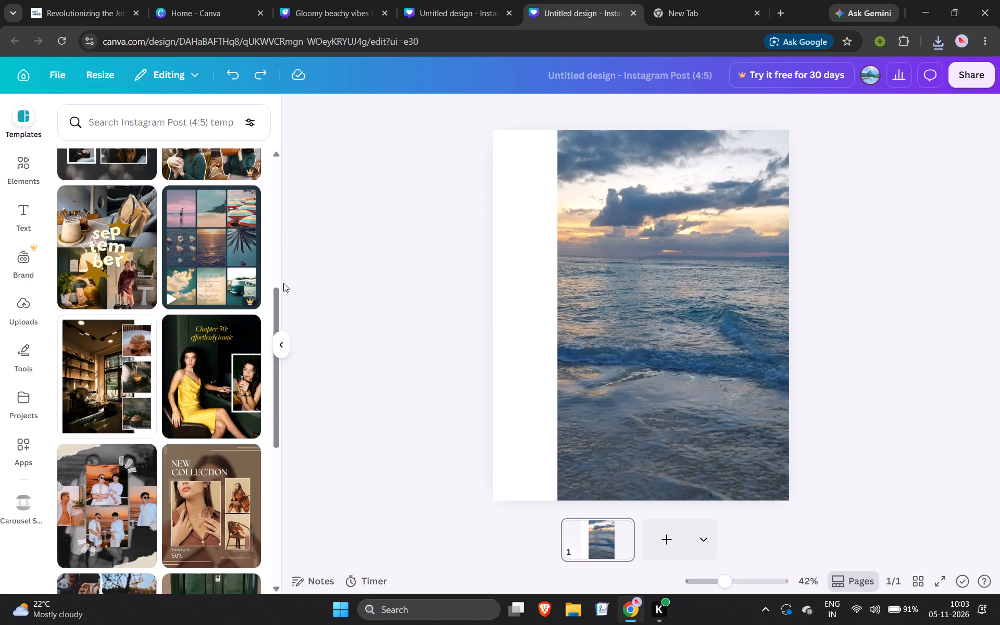
pyautogui.scroll(6, 170, 269)
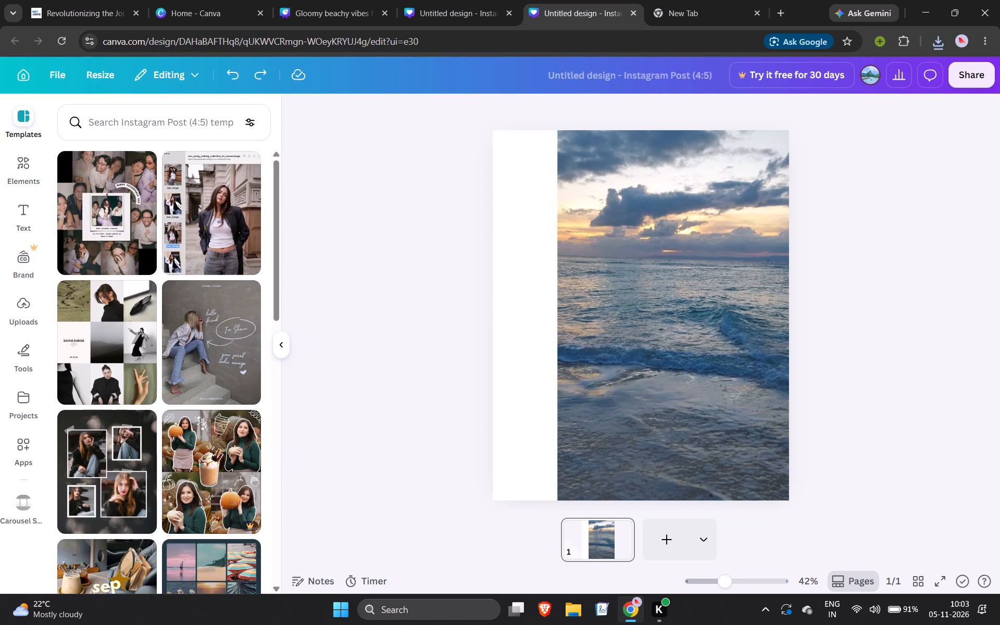
pyautogui.click(186, 118)
pyautogui.write('beach')
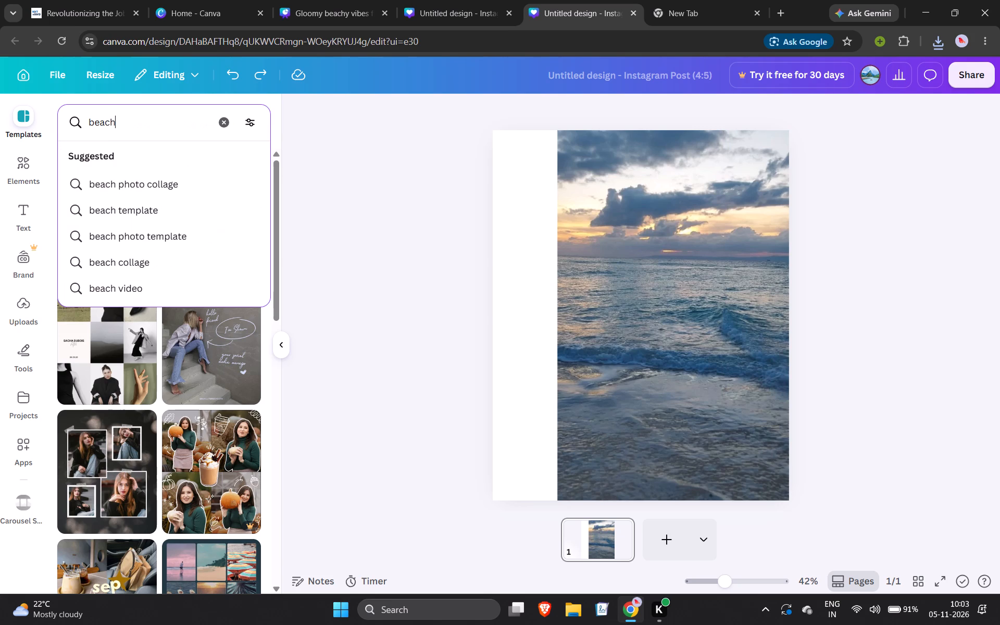
pyautogui.click(159, 177)
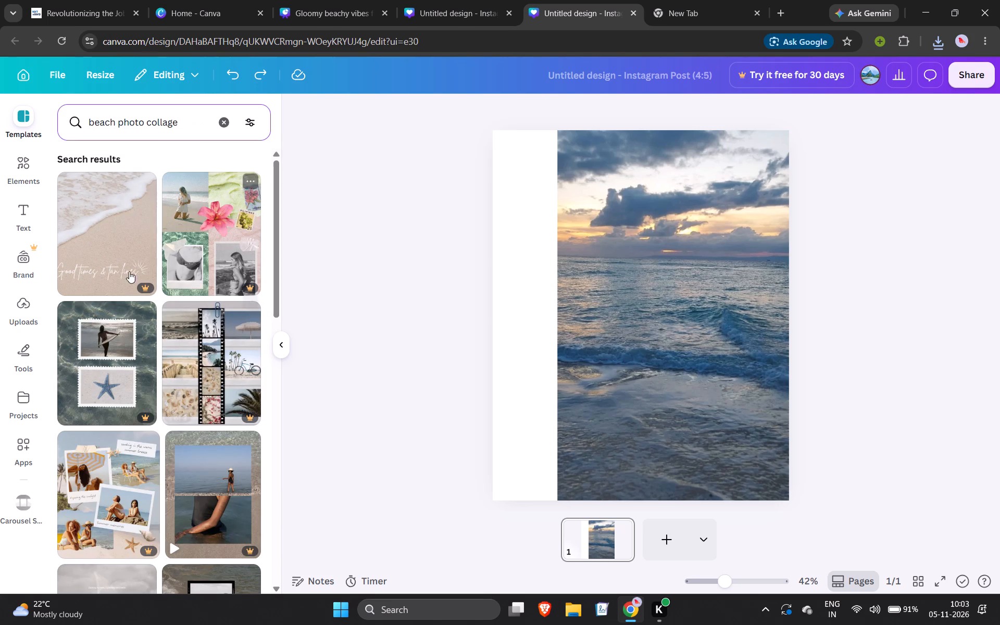
pyautogui.scroll(-1, 129, 461)
pyautogui.scroll(1, 129, 461)
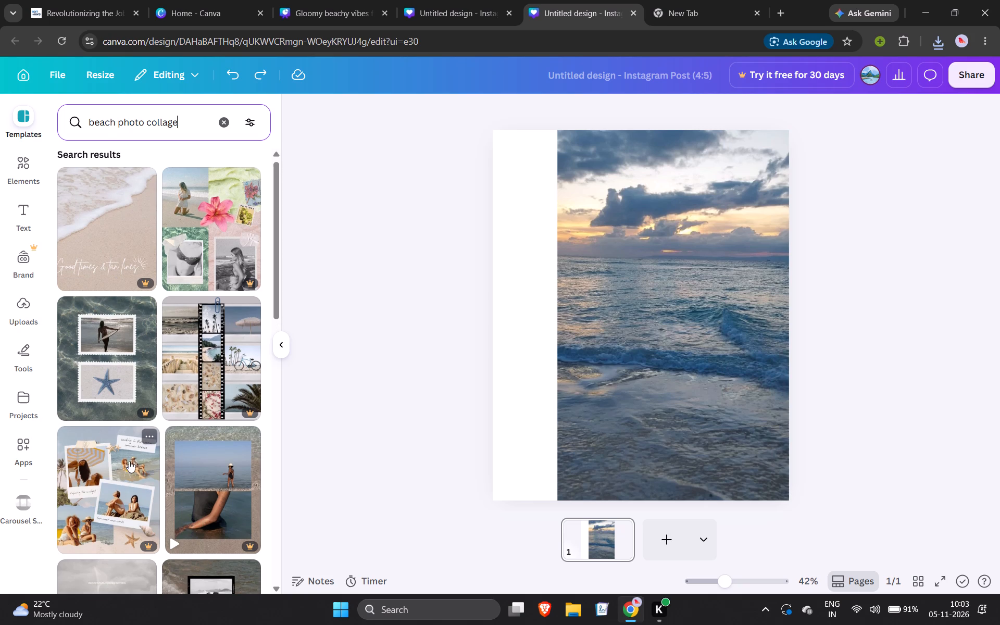
pyautogui.scroll(1, 129, 461)
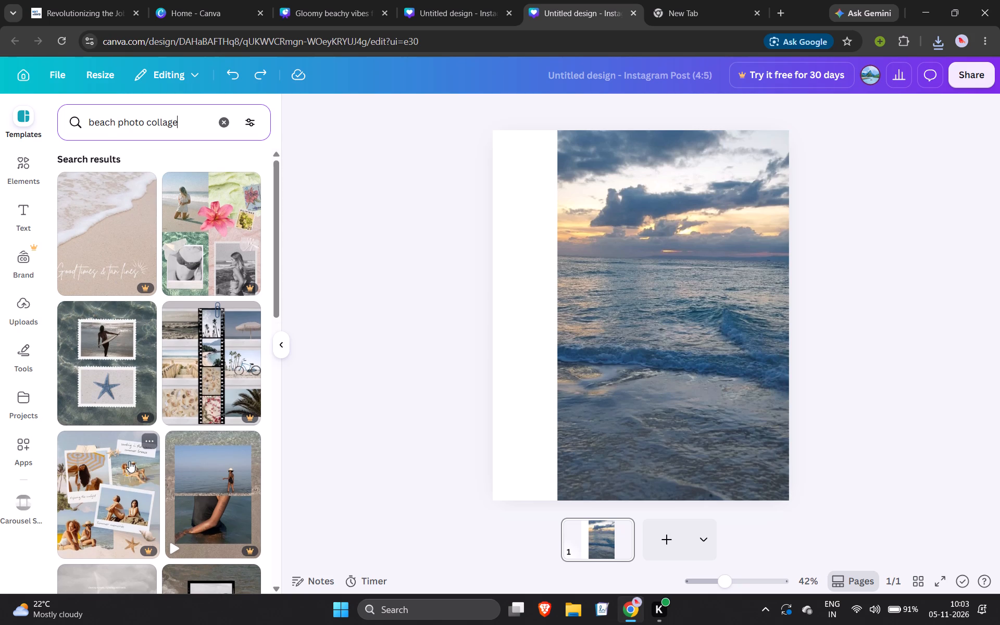
pyautogui.scroll(-3, 129, 461)
pyautogui.scroll(5, 129, 461)
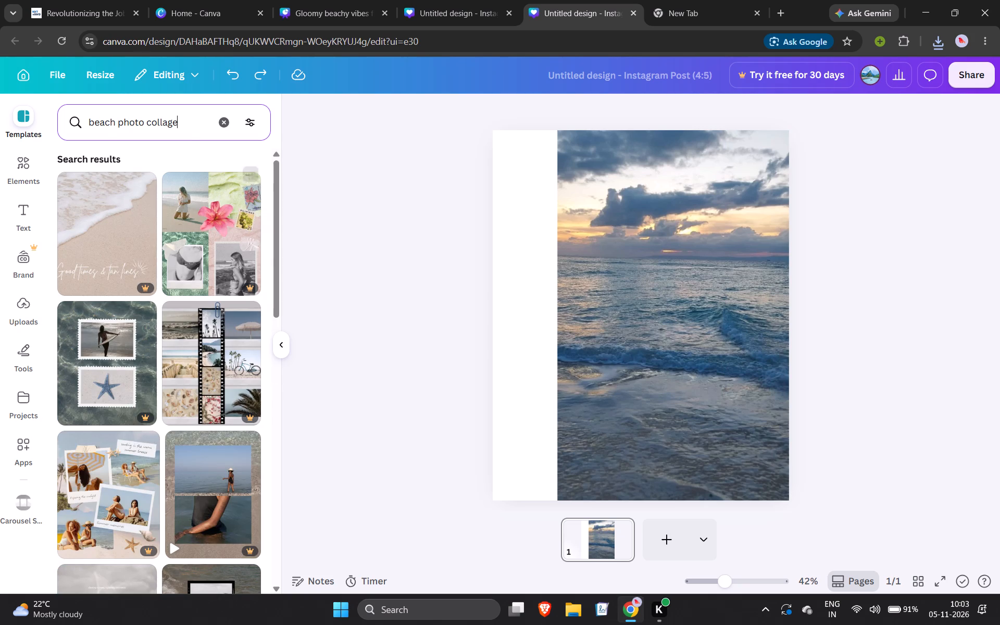
# Search the templates for "diwali photo collage" and look through the designs.
pyautogui.click(115, 121)
pyautogui.press('BackSpace')
pyautogui.press('BackSpace')
pyautogui.press('BackSpace')
pyautogui.press('BackSpace')
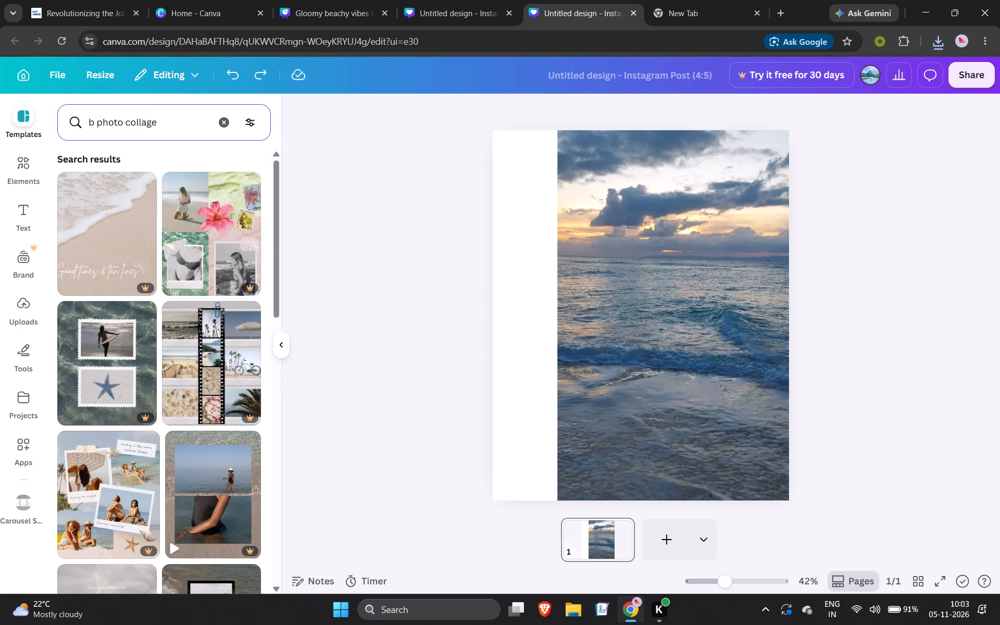
pyautogui.press('BackSpace')
pyautogui.press('BackSpace')
pyautogui.write('diwalk')
pyautogui.press('BackSpace')
pyautogui.press('i')
pyautogui.press('Return')
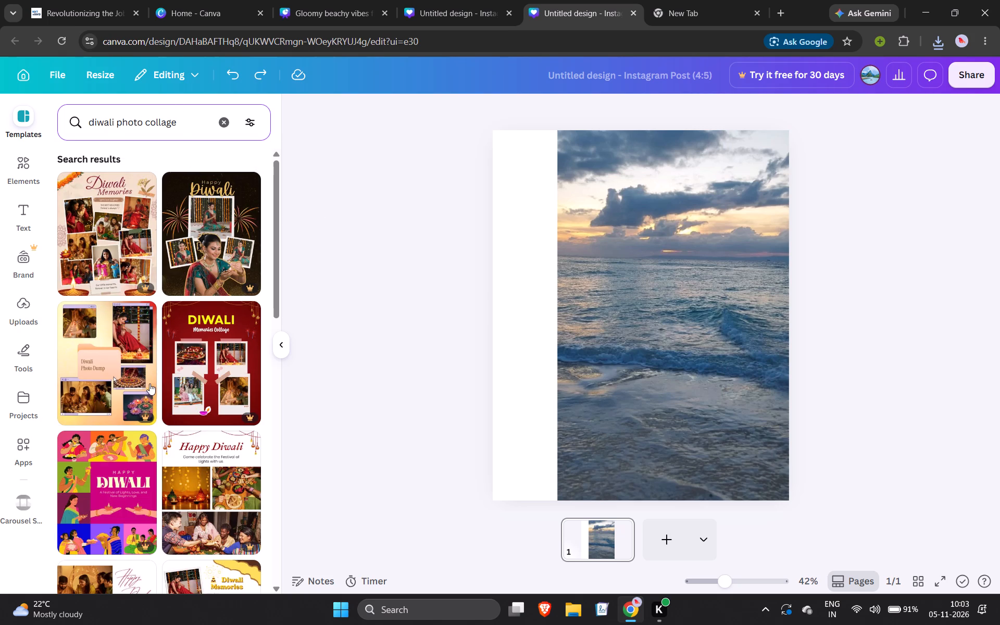
pyautogui.scroll(-4, 149, 387)
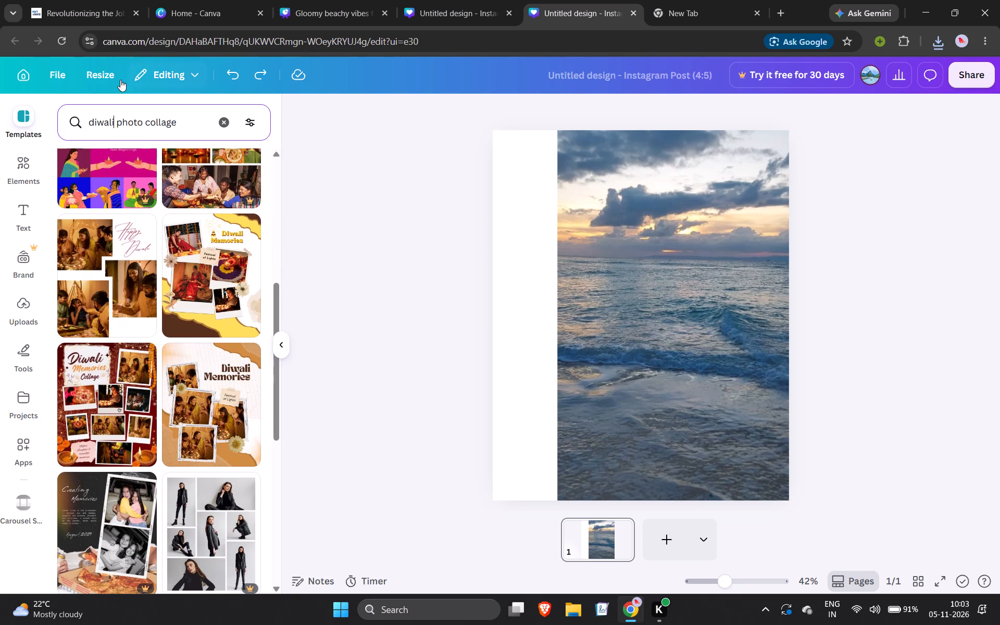
# Search the templates for "dreamy diwali photo collage".
pyautogui.click(91, 116)
pyautogui.write('dream')
pyautogui.write('y')
pyautogui.press('space')
pyautogui.press('Return')
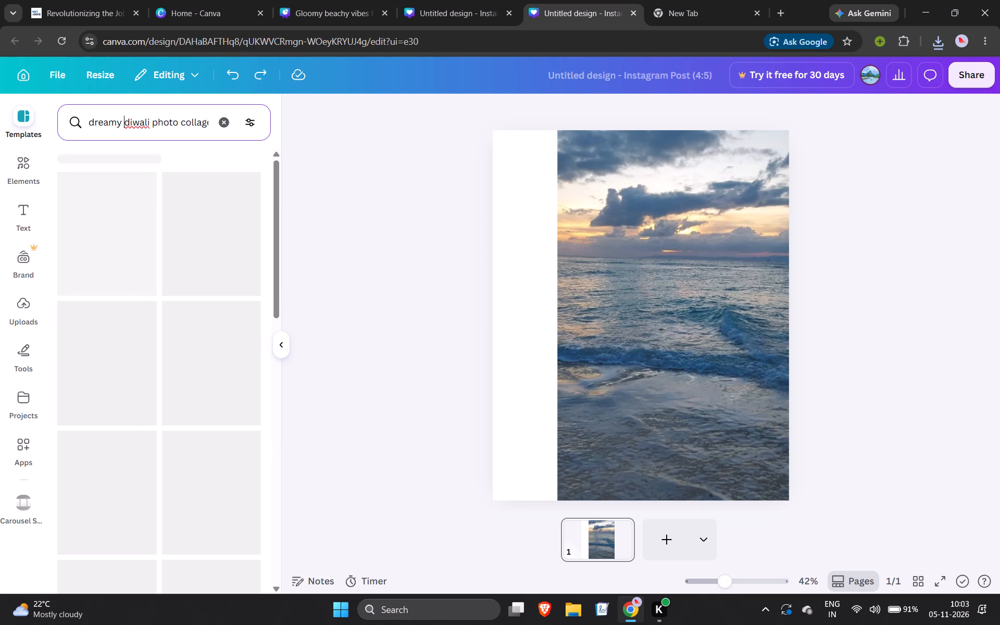
pyautogui.click(402, 184)
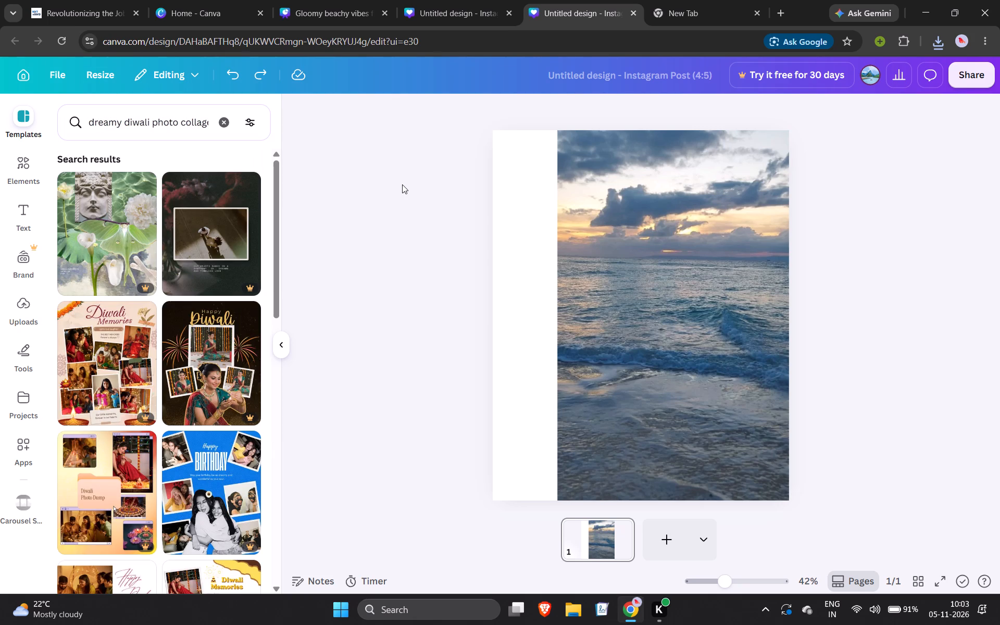
# Replace the template search query with "beach photo collage" and run the search.
pyautogui.click(207, 120)
pyautogui.press('Right')
pyautogui.press('BackSpace')
pyautogui.press('BackSpace')
pyautogui.press('BackSpace')
pyautogui.press('BackSpace')
pyautogui.press('BackSpace')
pyautogui.press('BackSpace')
pyautogui.press('BackSpace')
pyautogui.press('BackSpace')
pyautogui.press('BackSpace')
pyautogui.press('BackSpace')
pyautogui.press('BackSpace')
pyautogui.press('BackSpace')
pyautogui.press('BackSpace')
pyautogui.press('BackSpace')
pyautogui.press('BackSpace')
pyautogui.press('BackSpace')
pyautogui.press('BackSpace')
pyautogui.press('BackSpace')
pyautogui.press('BackSpace')
pyautogui.press('BackSpace')
pyautogui.press('BackSpace')
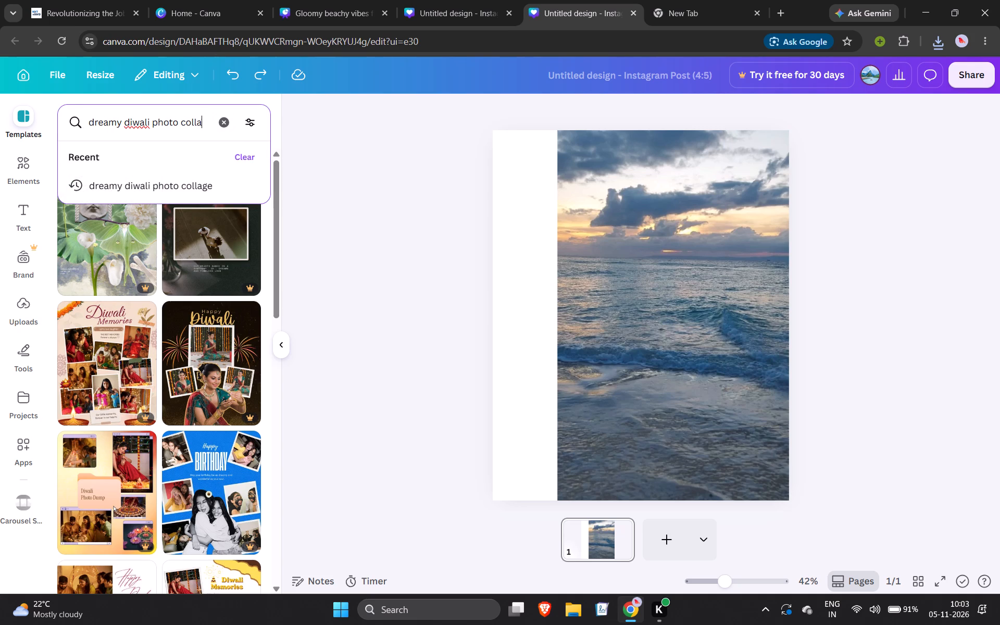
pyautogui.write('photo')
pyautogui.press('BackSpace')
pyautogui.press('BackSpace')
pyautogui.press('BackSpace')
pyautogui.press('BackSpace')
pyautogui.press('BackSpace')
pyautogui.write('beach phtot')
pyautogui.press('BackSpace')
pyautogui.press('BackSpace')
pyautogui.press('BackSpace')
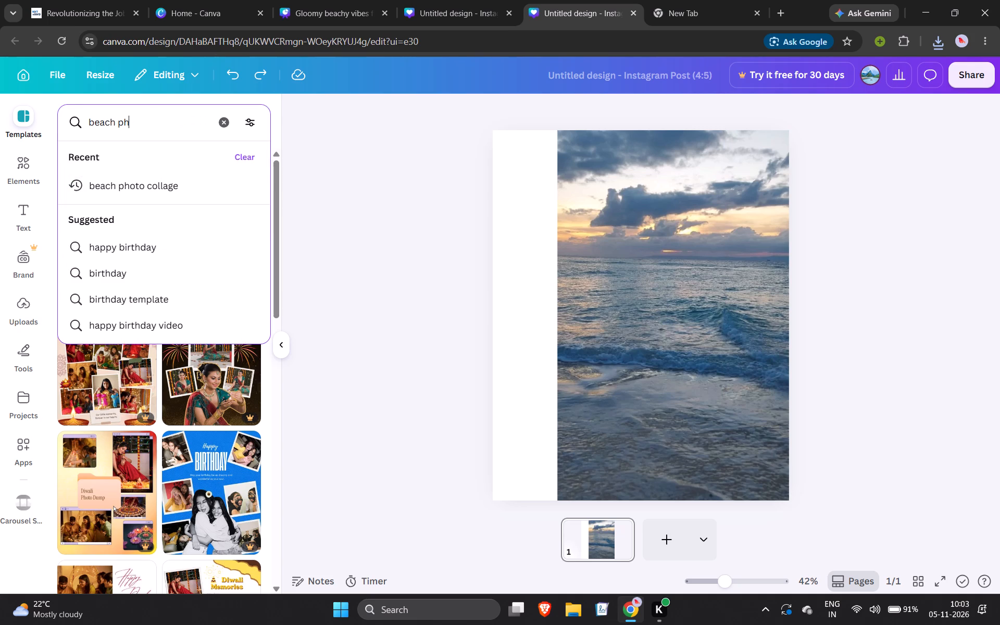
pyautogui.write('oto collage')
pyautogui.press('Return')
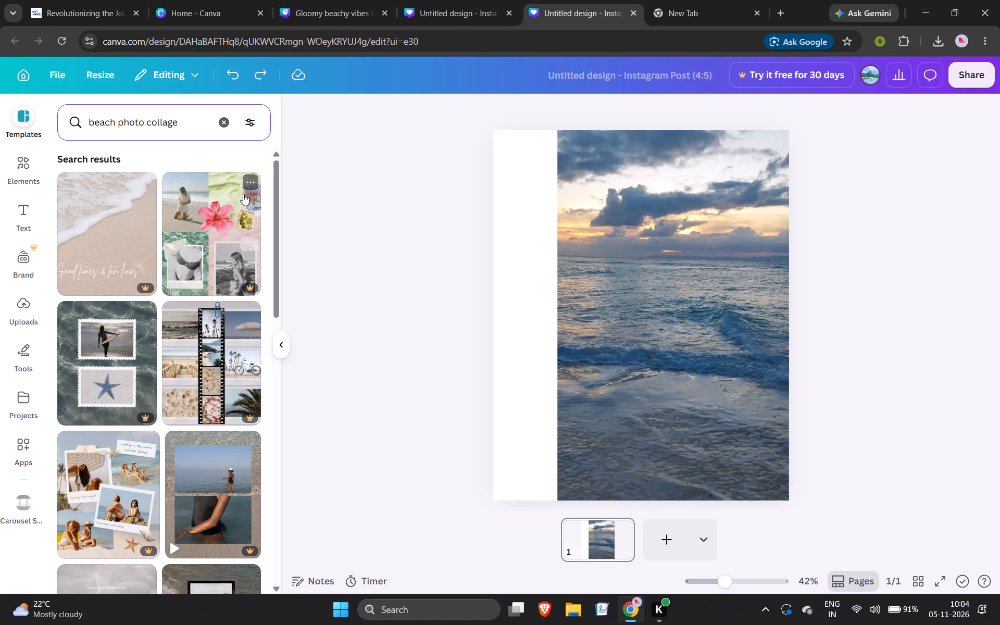
# Preview the beach collage template with the pink lily, capture a screenshot of its enlarged preview, and close the preview.
pyautogui.click(211, 219)
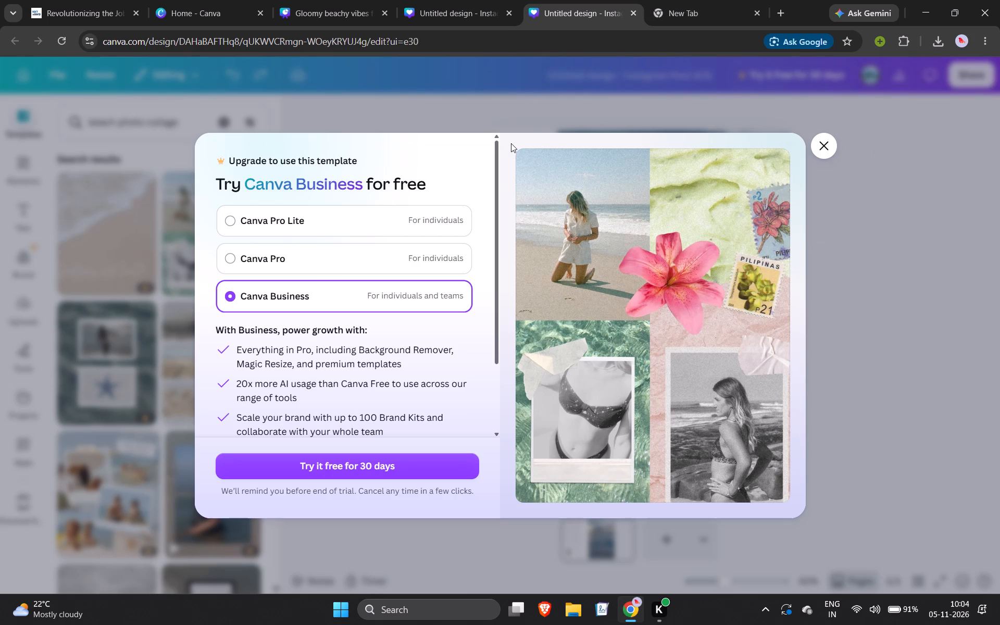
pyautogui.press('shift+super+s')
pyautogui.moveTo(511, 143); pyautogui.dragTo(684, 312)
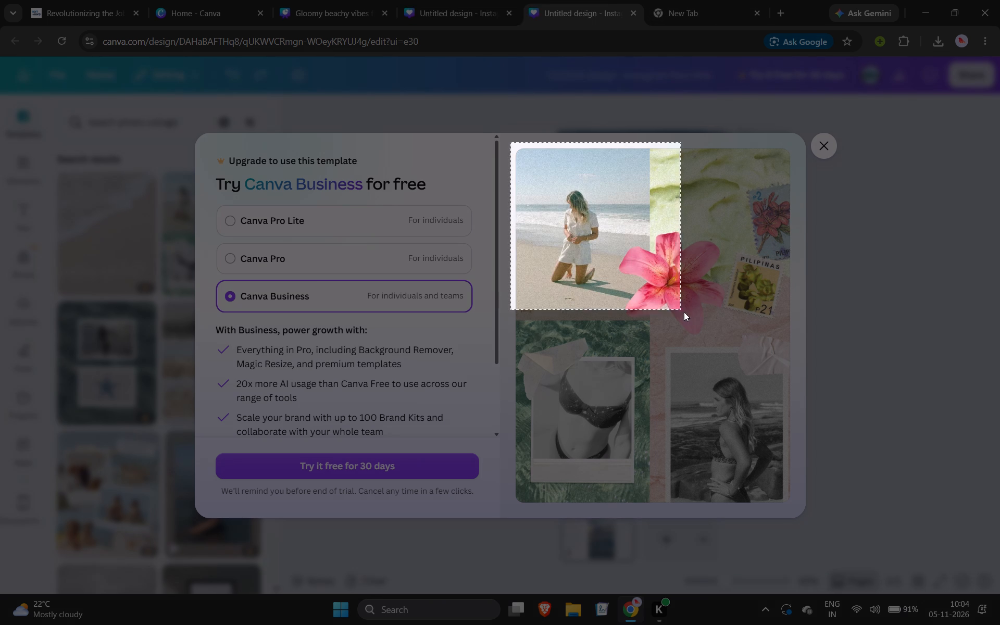
pyautogui.moveTo(684, 312); pyautogui.dragTo(794, 515)
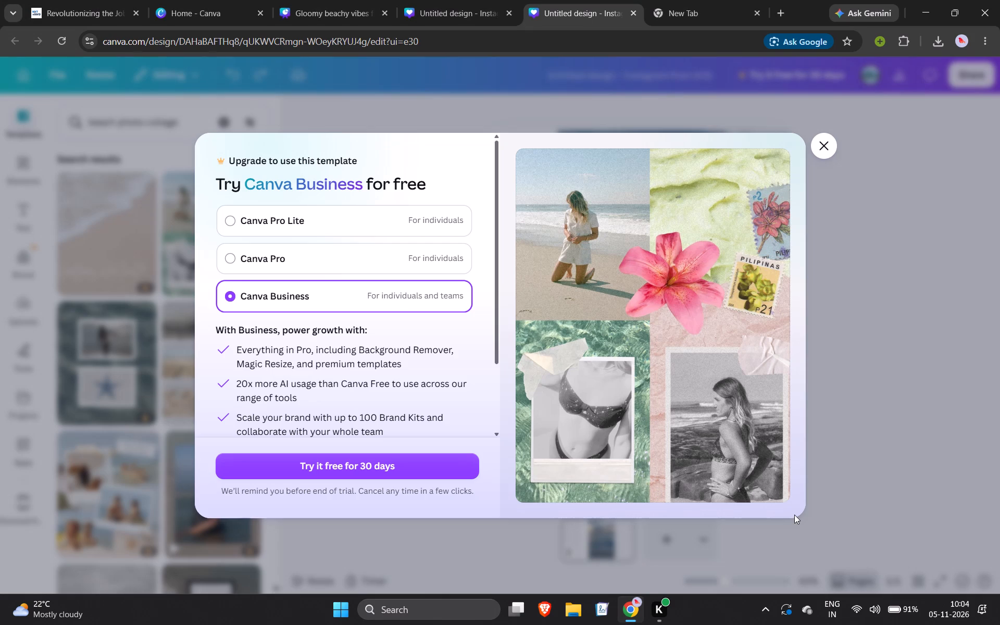
pyautogui.click(826, 151)
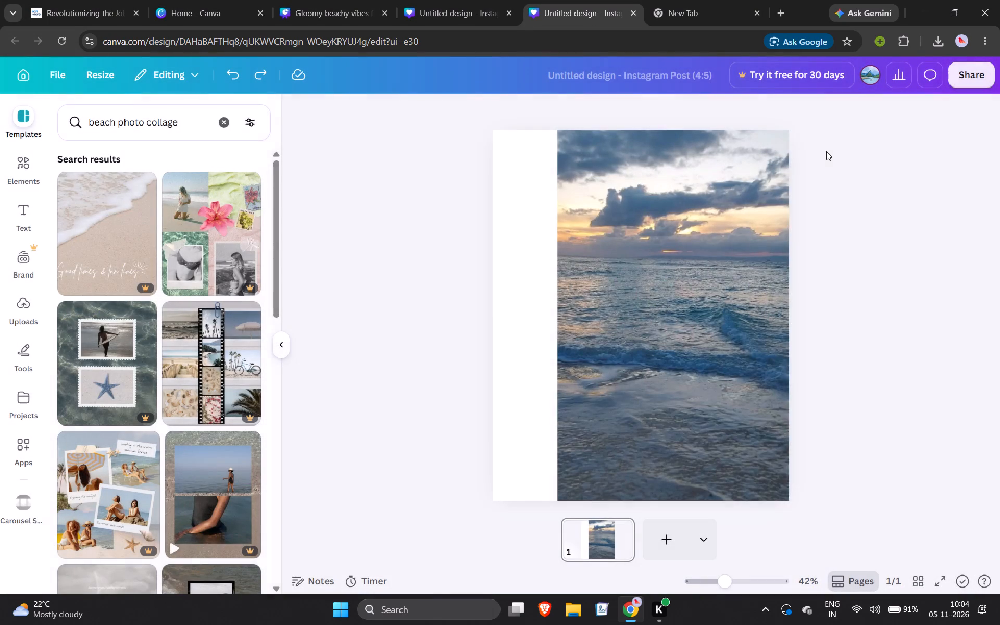
# Apply the beach template with a two-by-two grid of sea photos over a palm-shaded beach background to the page.
pyautogui.scroll(-2, 139, 343)
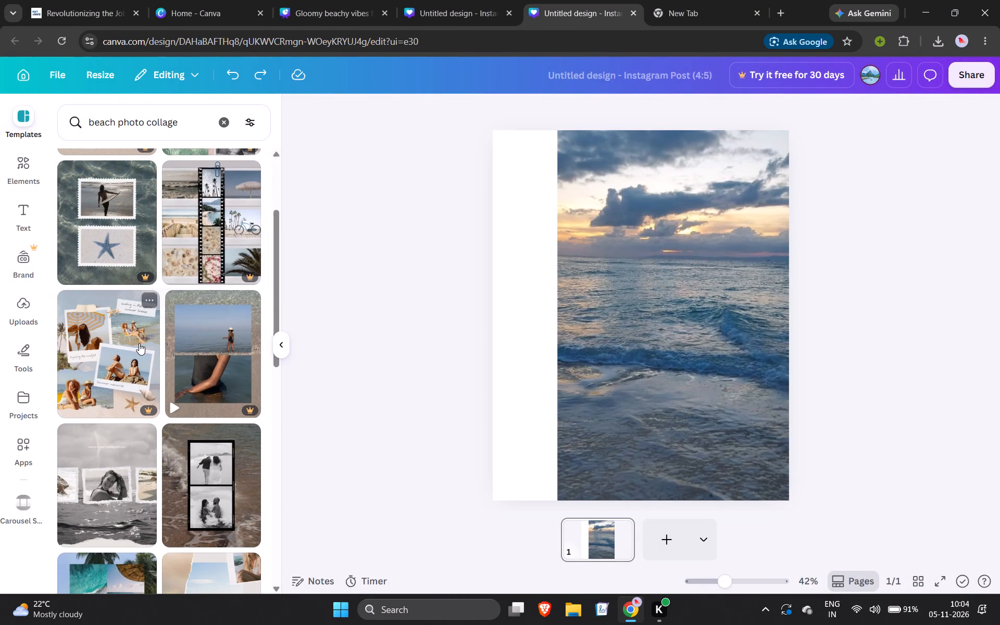
pyautogui.scroll(-2, 187, 241)
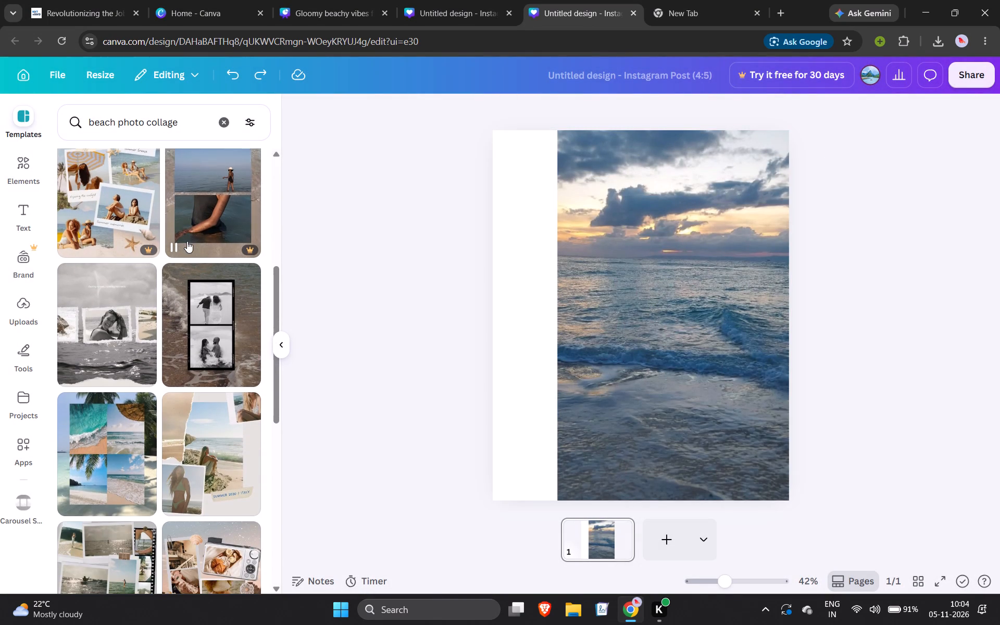
pyautogui.scroll(-2, 187, 241)
pyautogui.click(128, 307)
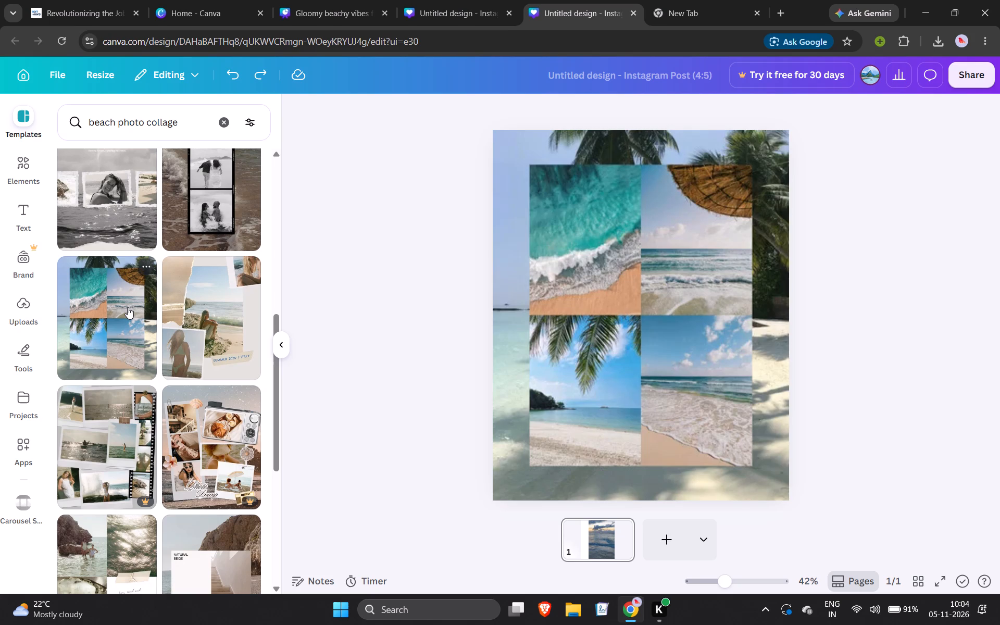
# Look through the beach photo collage templates for other collage and photo dump layouts.
pyautogui.scroll(-3, 128, 307)
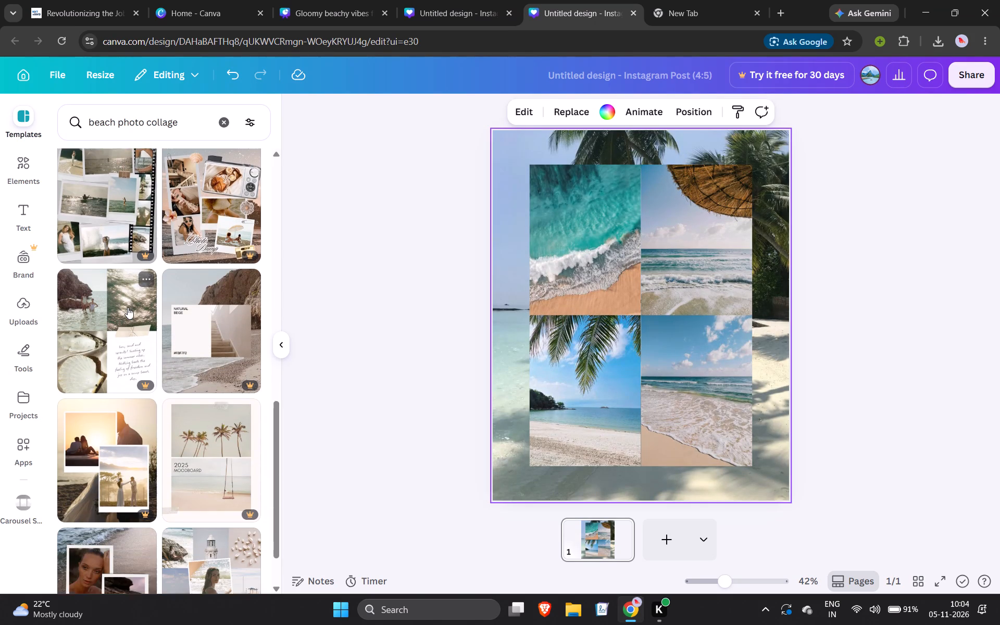
pyautogui.scroll(-3, 128, 307)
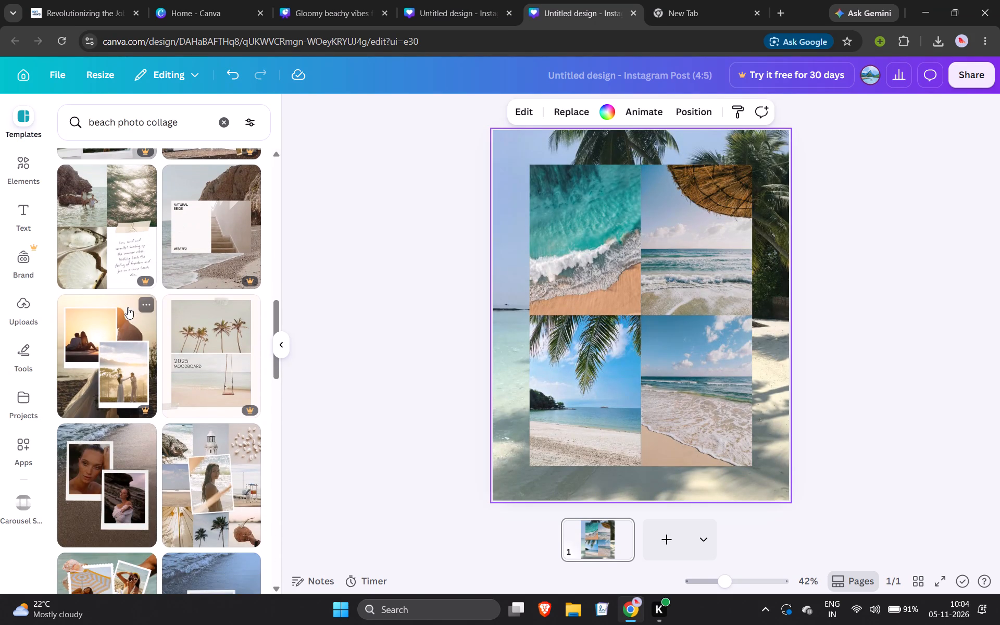
pyautogui.scroll(-7, 128, 307)
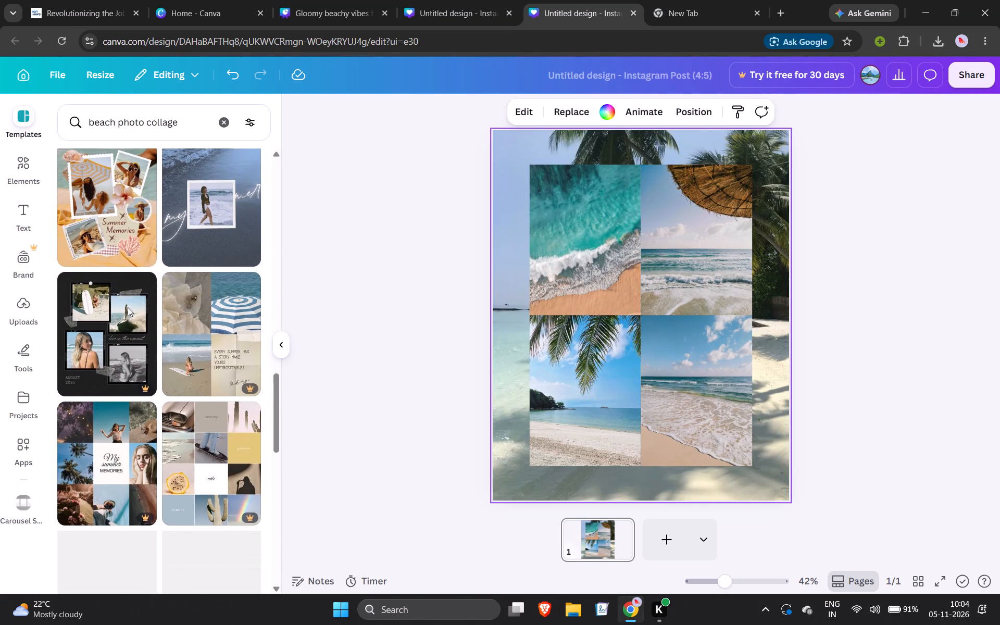
pyautogui.scroll(-4, 128, 307)
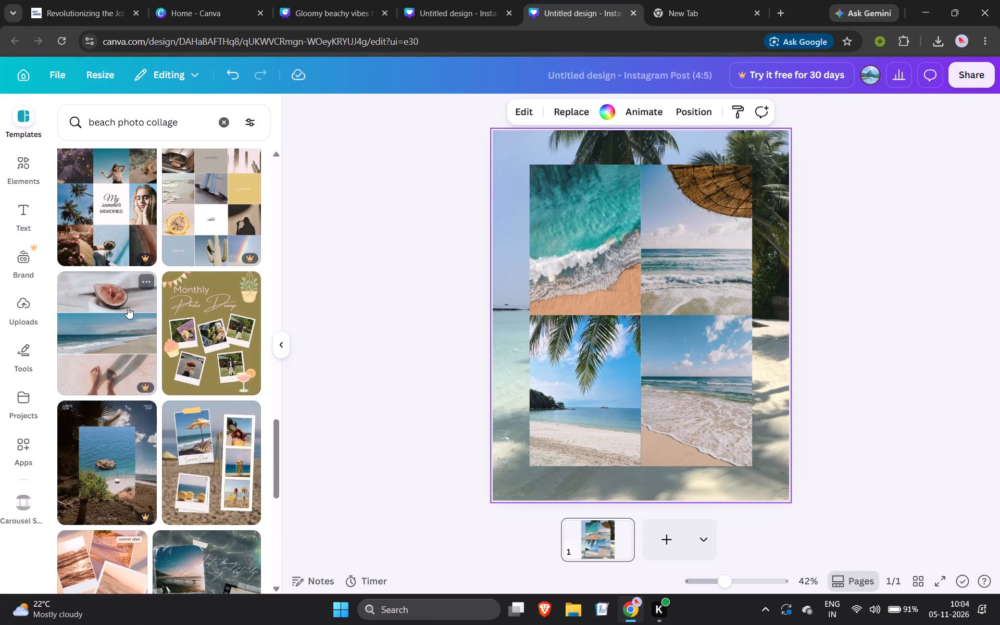
pyautogui.scroll(-1, 128, 307)
pyautogui.scroll(-3, 169, 407)
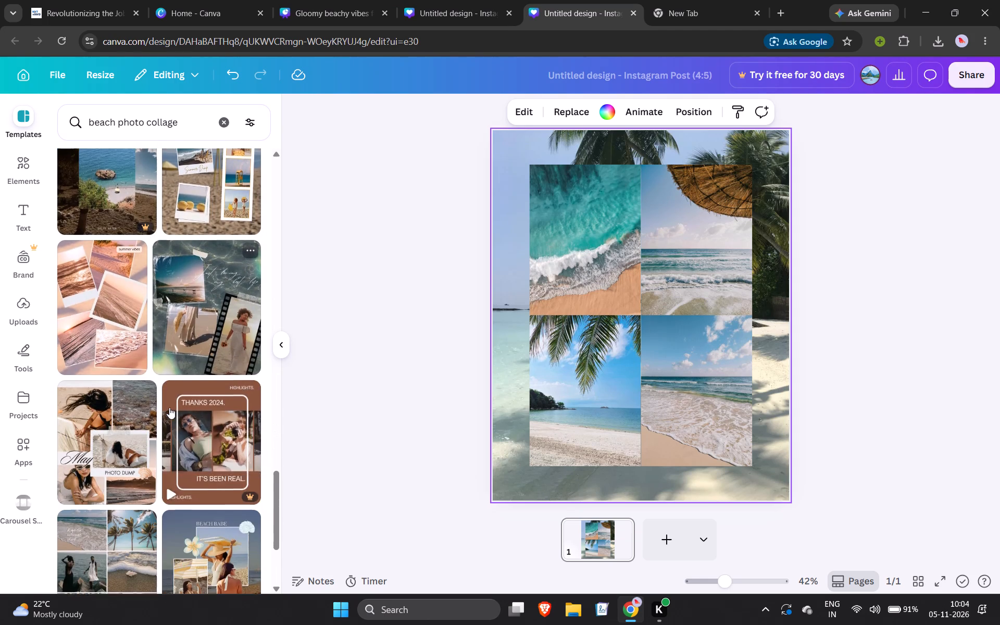
pyautogui.scroll(-2, 169, 407)
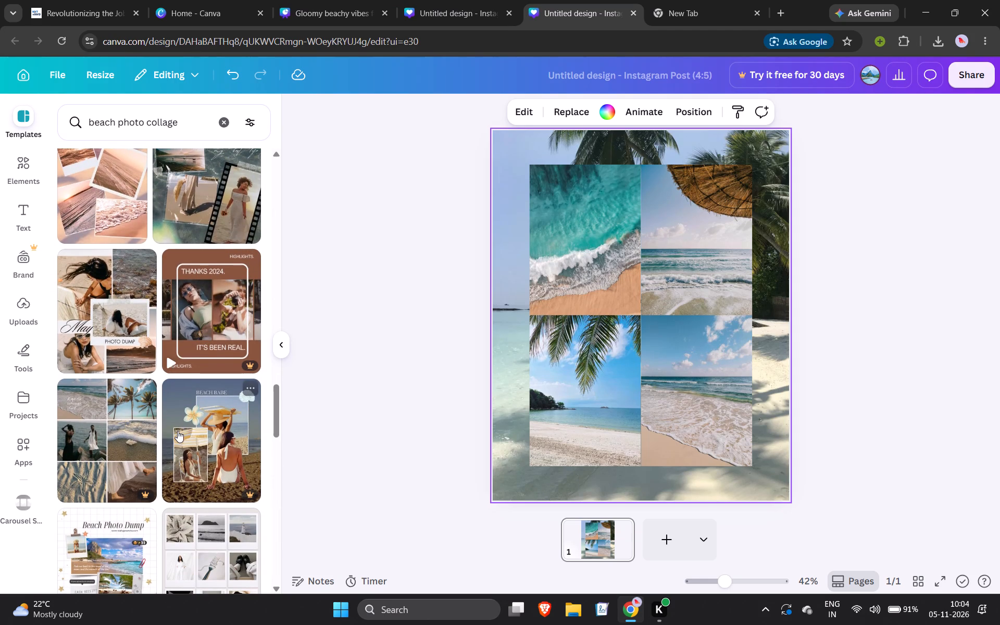
pyautogui.scroll(-5, 178, 431)
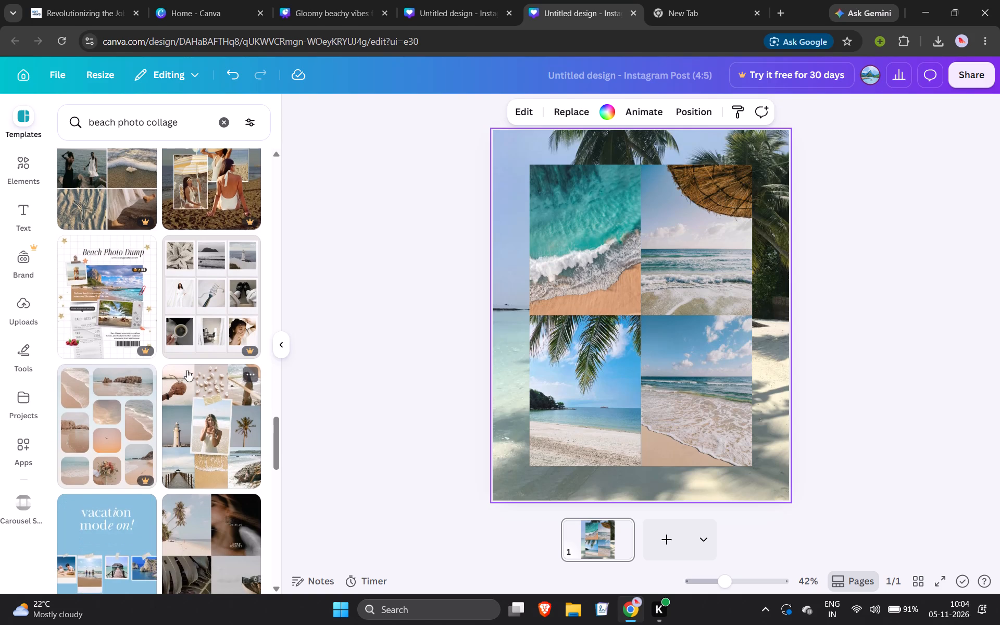
# Search the templates for "diwali photo dump".
pyautogui.click(187, 116)
pyautogui.press('BackSpace')
pyautogui.press('BackSpace')
pyautogui.press('BackSpace')
pyautogui.press('BackSpace')
pyautogui.press('BackSpace')
pyautogui.press('BackSpace')
pyautogui.press('BackSpace')
pyautogui.press('BackSpace')
pyautogui.press('BackSpace')
pyautogui.press('BackSpace')
pyautogui.press('BackSpace')
pyautogui.press('BackSpace')
pyautogui.press('BackSpace')
pyautogui.press('BackSpace')
pyautogui.press('BackSpace')
pyautogui.press('BackSpace')
pyautogui.press('BackSpace')
pyautogui.press('BackSpace')
pyautogui.press('BackSpace')
pyautogui.press('BackSpace')
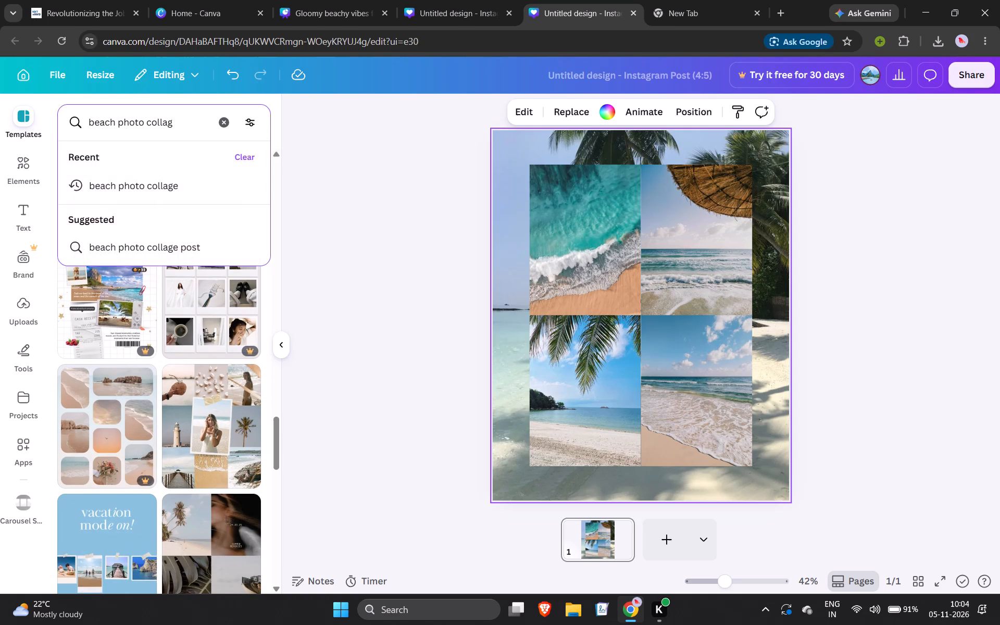
pyautogui.write('diwali pht')
pyautogui.press('BackSpace')
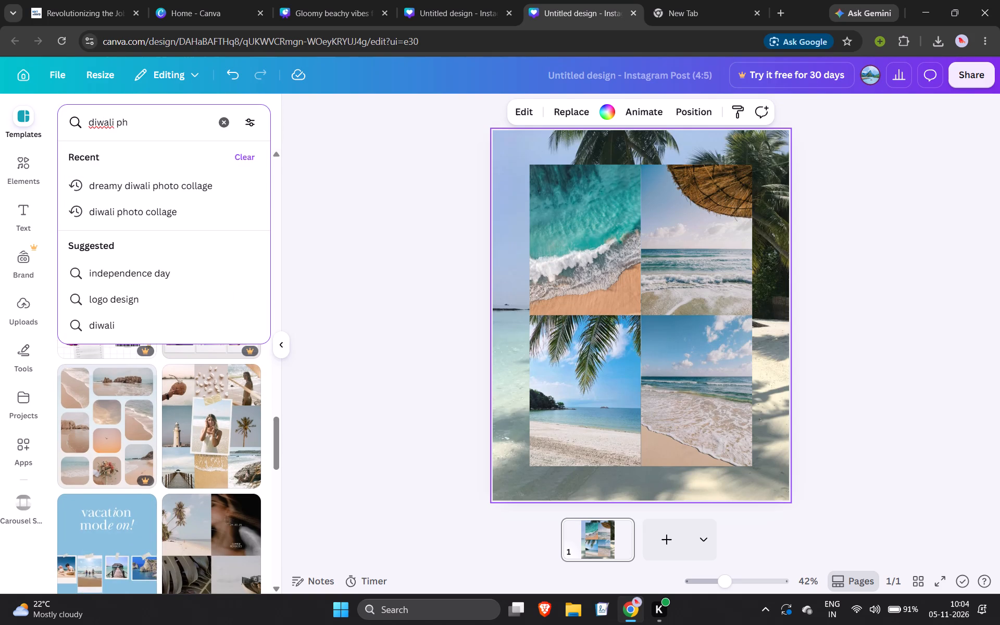
pyautogui.write('oto dump')
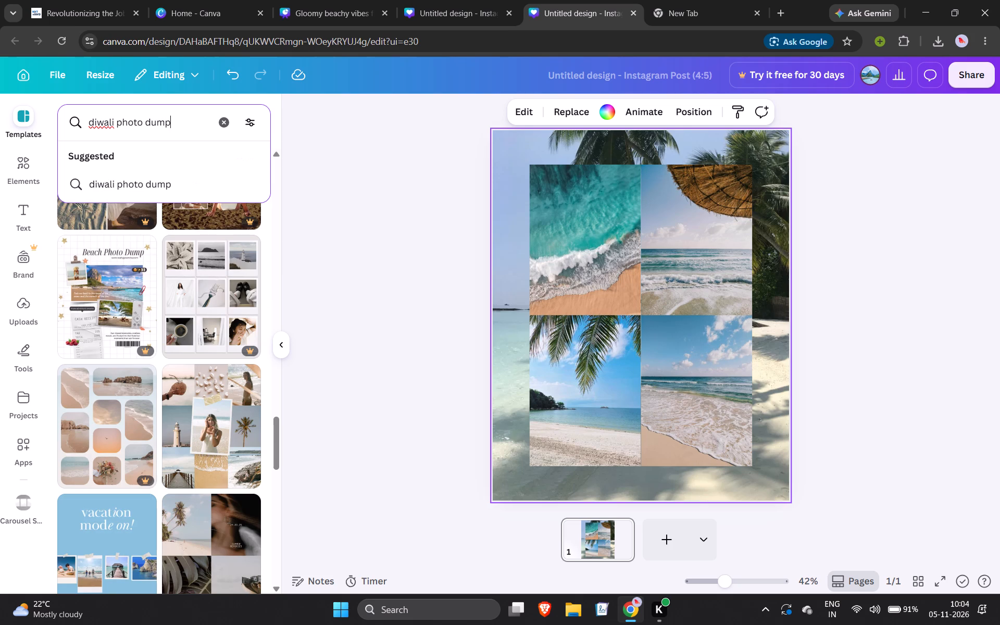
pyautogui.press('Return')
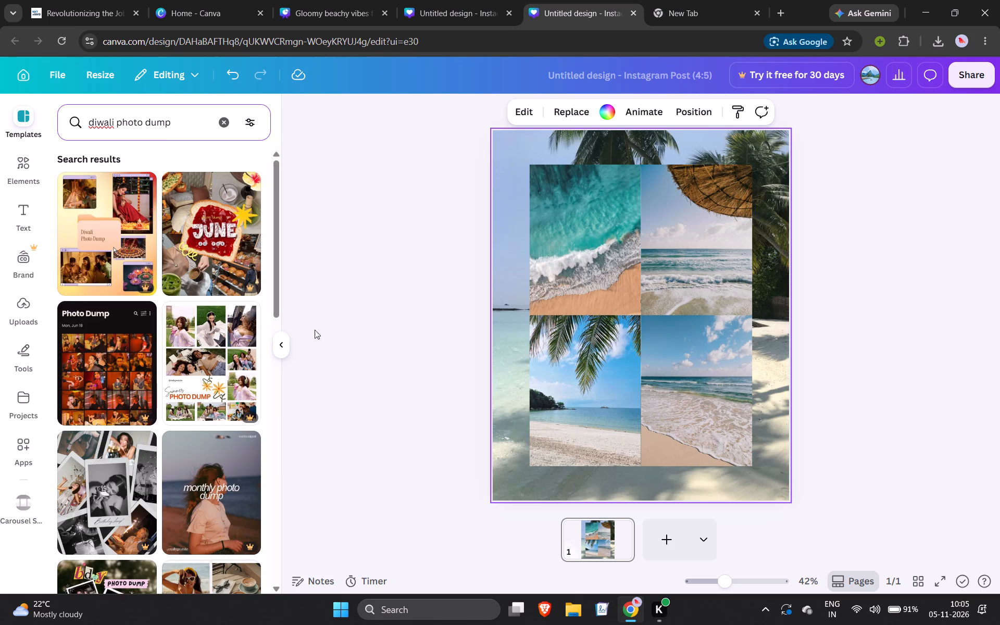
# Apply the "Photo Dump" collage template with the beach, orange and lighthouse photos to the page.
pyautogui.scroll(-3, 143, 374)
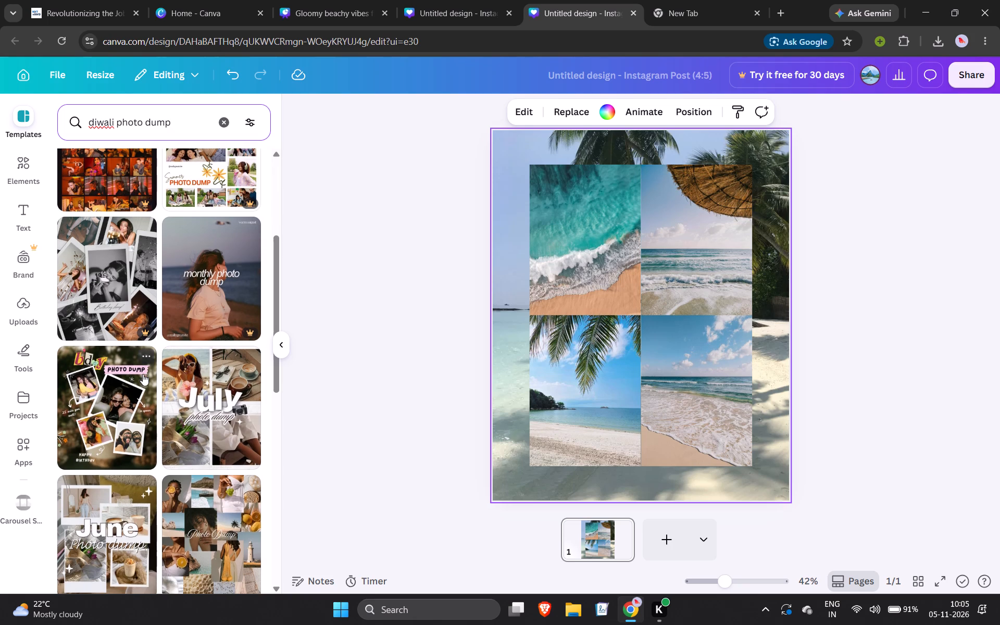
pyautogui.scroll(-2, 143, 374)
pyautogui.click(219, 384)
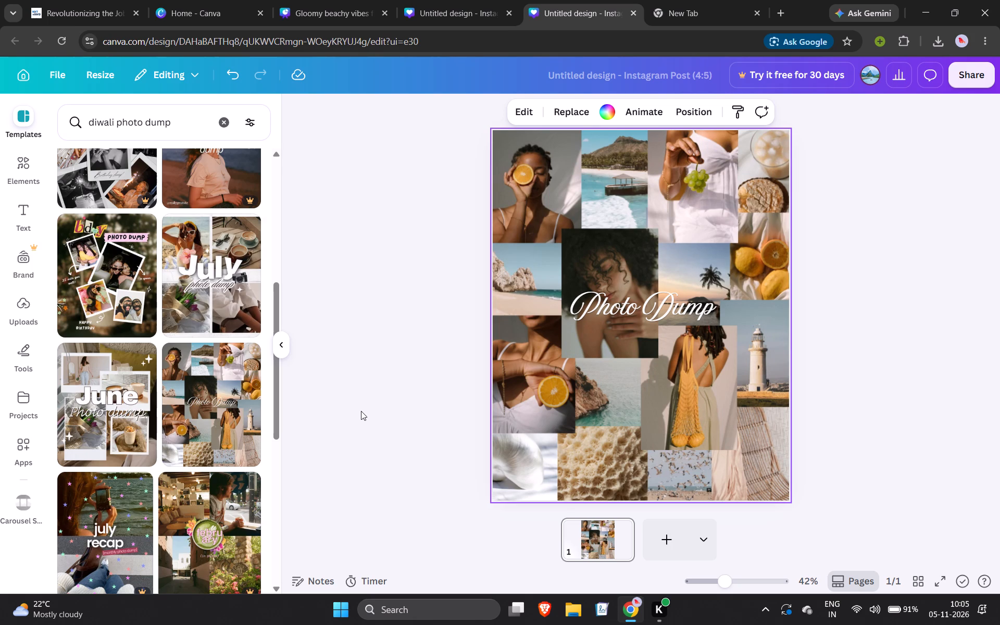
# Look through the Diwali photo dump template results, including the pages of the "july recap" template.
pyautogui.scroll(-2, 204, 314)
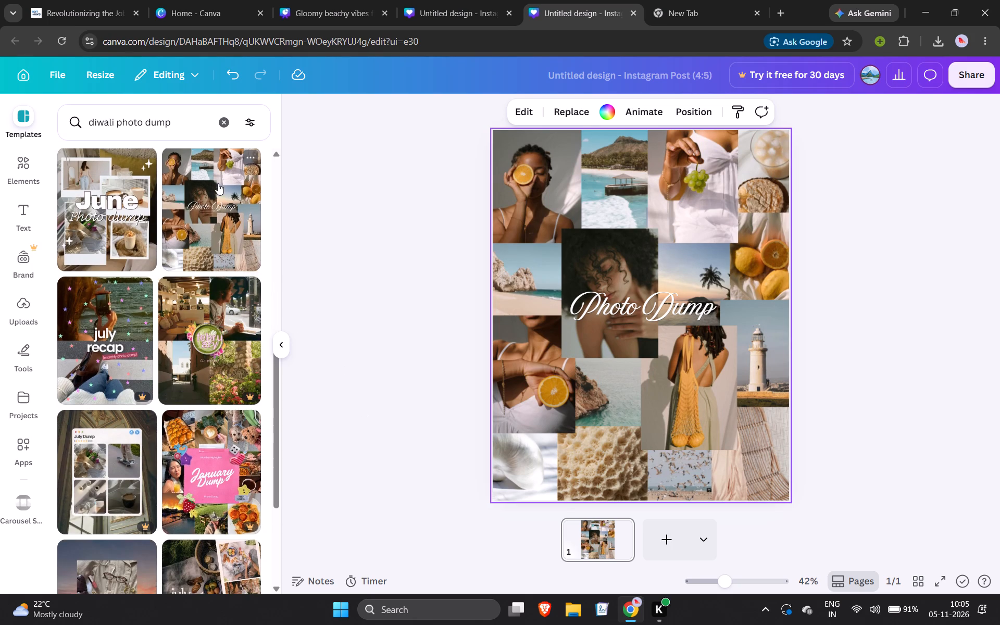
pyautogui.click(99, 360)
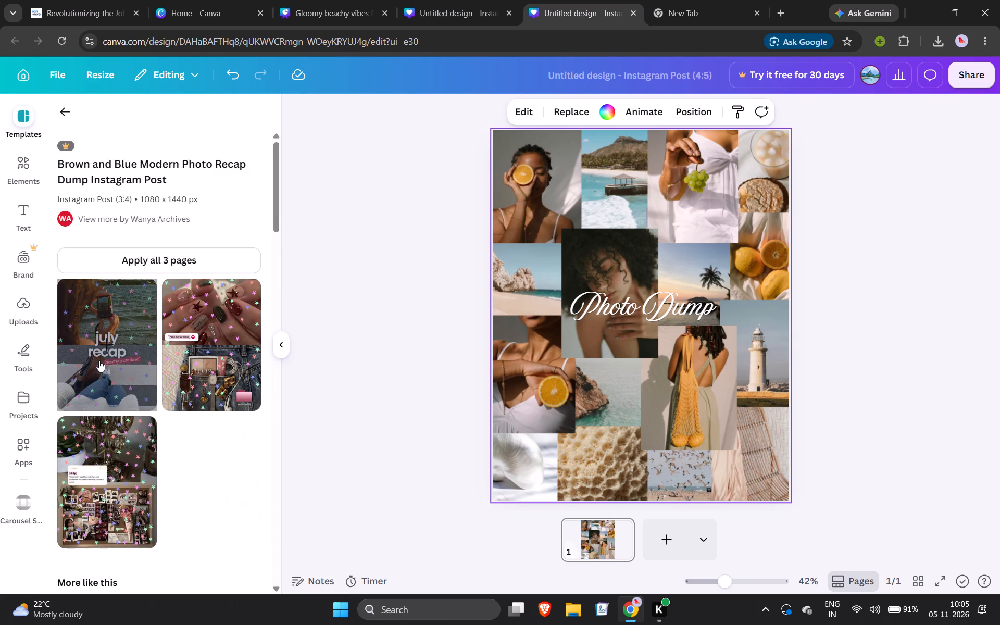
pyautogui.click(60, 104)
pyautogui.scroll(-4, 191, 378)
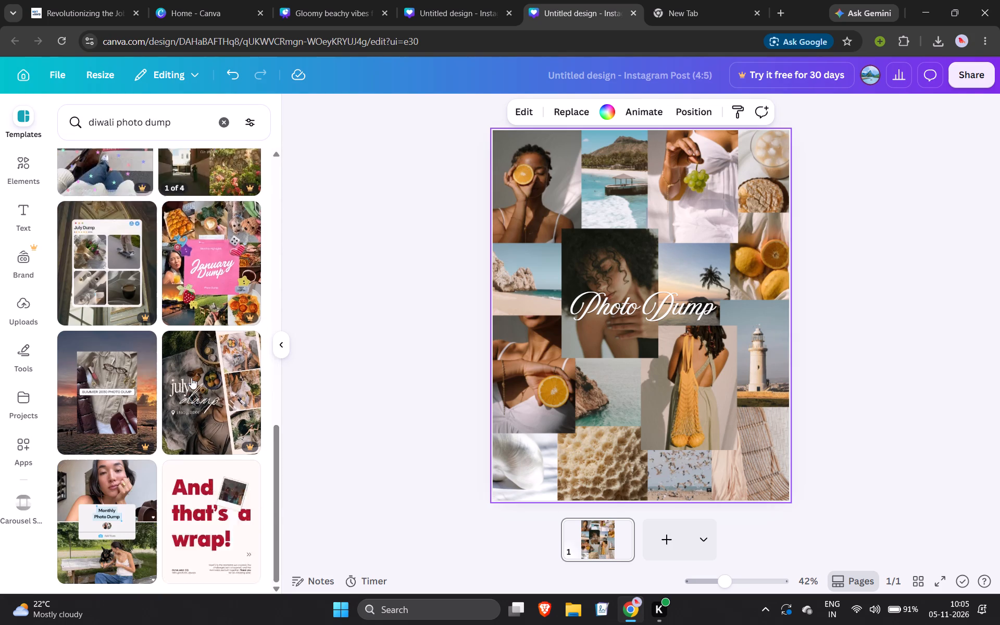
pyautogui.scroll(-2, 191, 378)
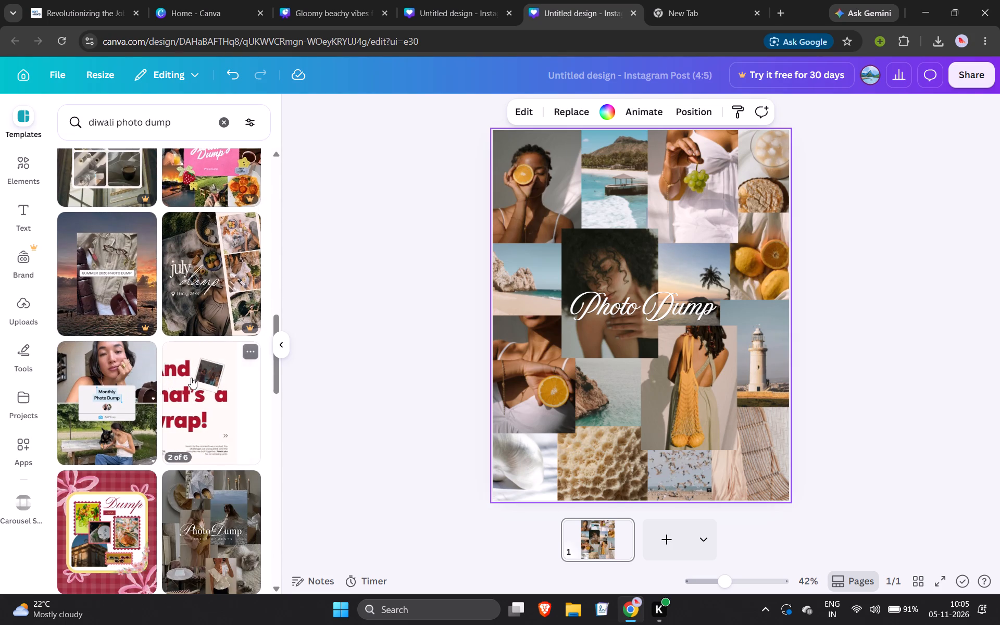
pyautogui.scroll(13, 191, 378)
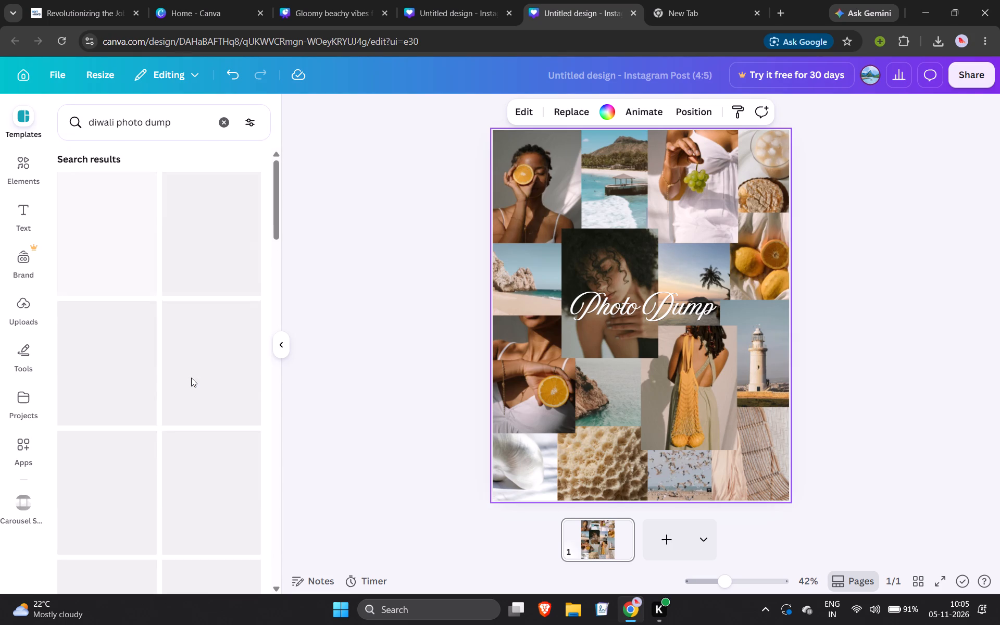
# Open the preview of the "Diwali Photo Dump" folder-style template, capture a screenshot of its artwork, and close the preview.
pyautogui.click(71, 224)
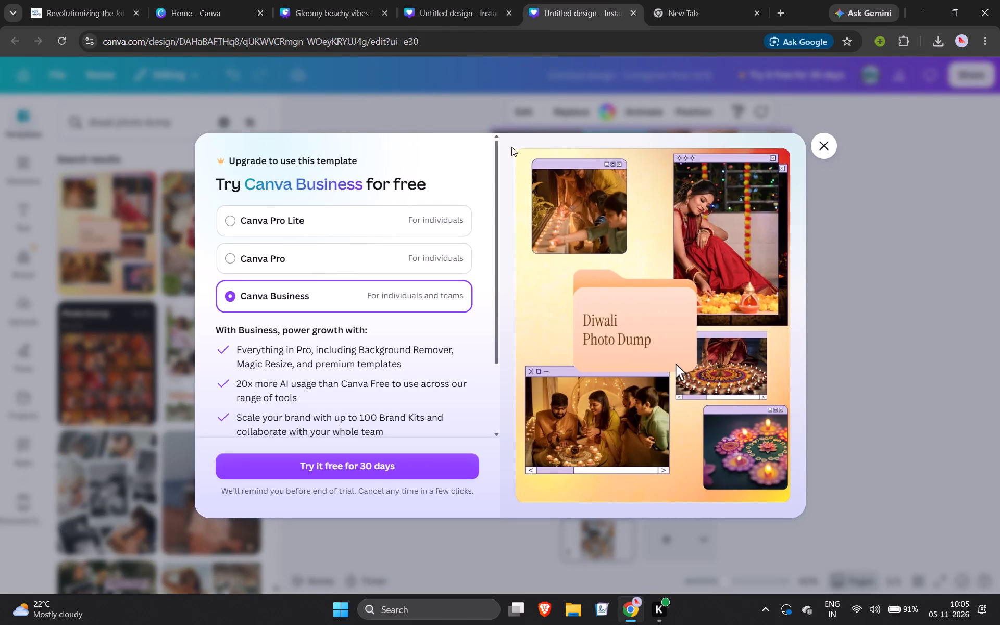
pyautogui.press('shift+super+s')
pyautogui.moveTo(507, 145); pyautogui.dragTo(536, 162)
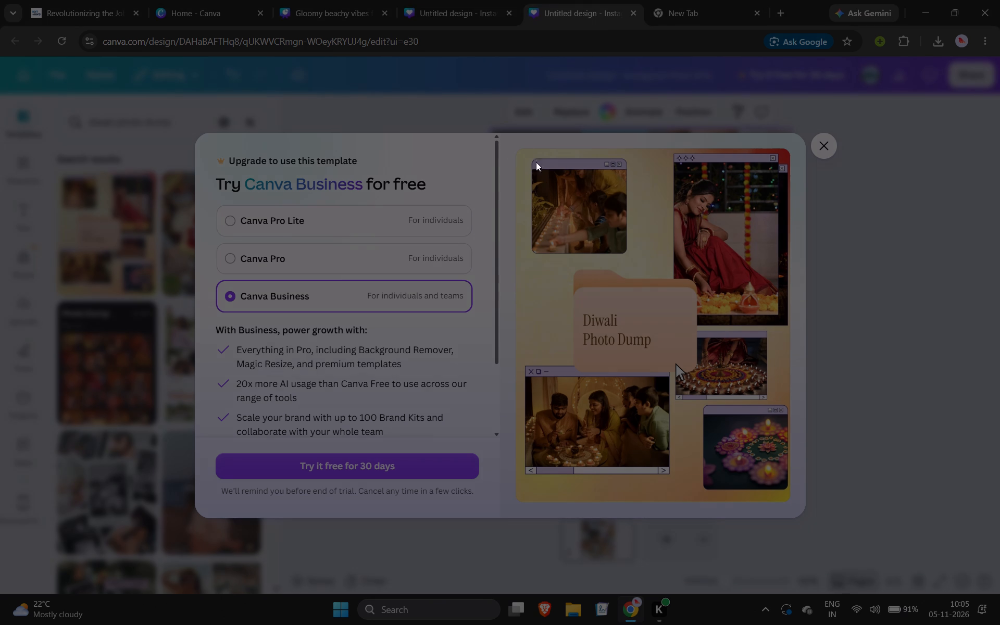
pyautogui.moveTo(536, 162); pyautogui.dragTo(799, 512)
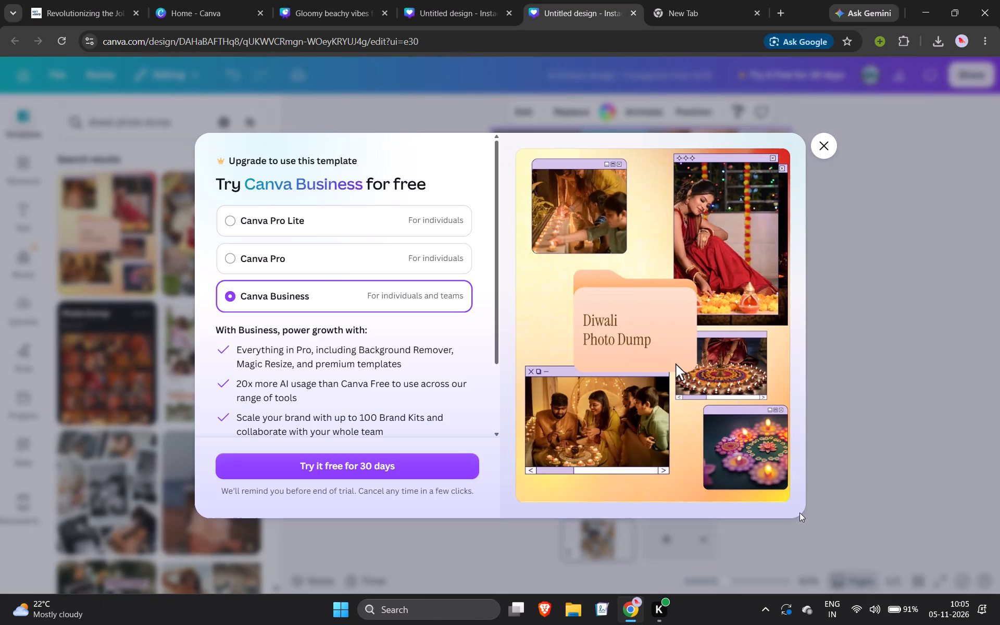
pyautogui.click(827, 149)
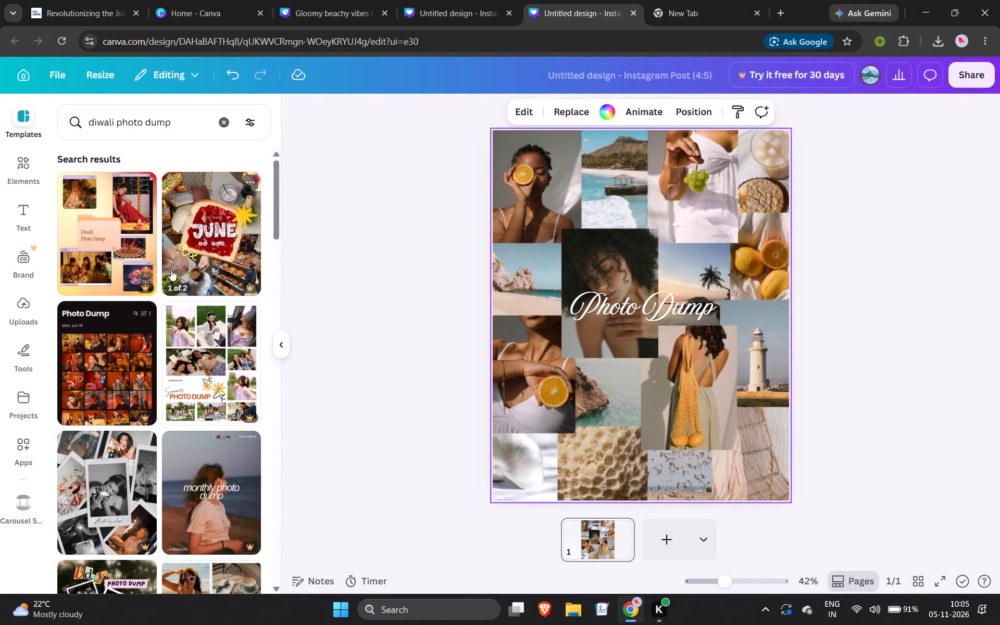
# Preview the black "Photo Dump" grid template dated Mon, Jun 19.
pyautogui.click(102, 356)
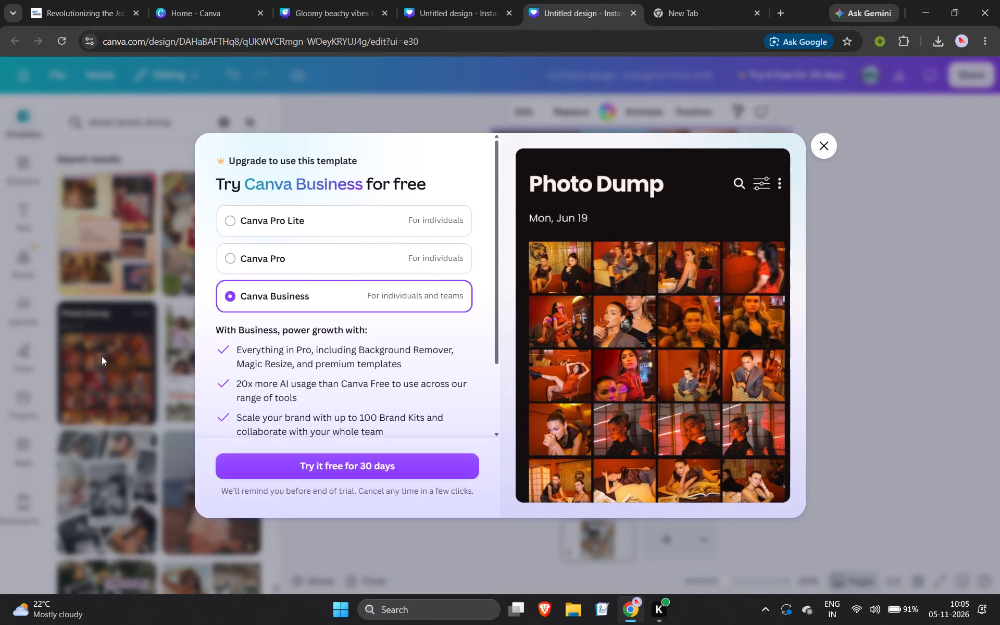
pyautogui.click(943, 310)
# Examine the further photo dump templates in the Diwali search results for a suitable collage layout.
pyautogui.scroll(-5, 166, 379)
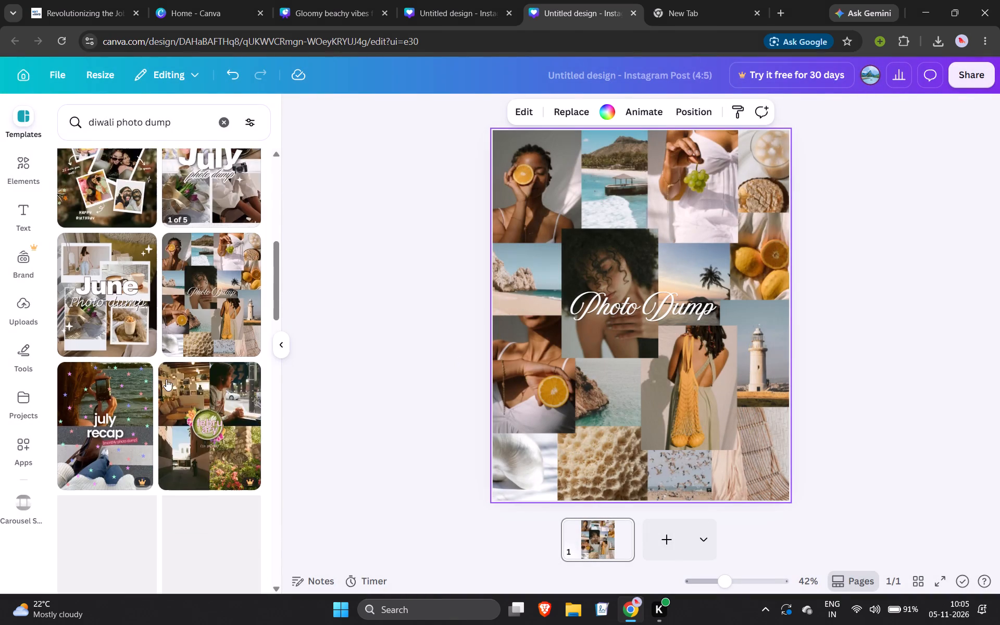
pyautogui.scroll(-7, 166, 379)
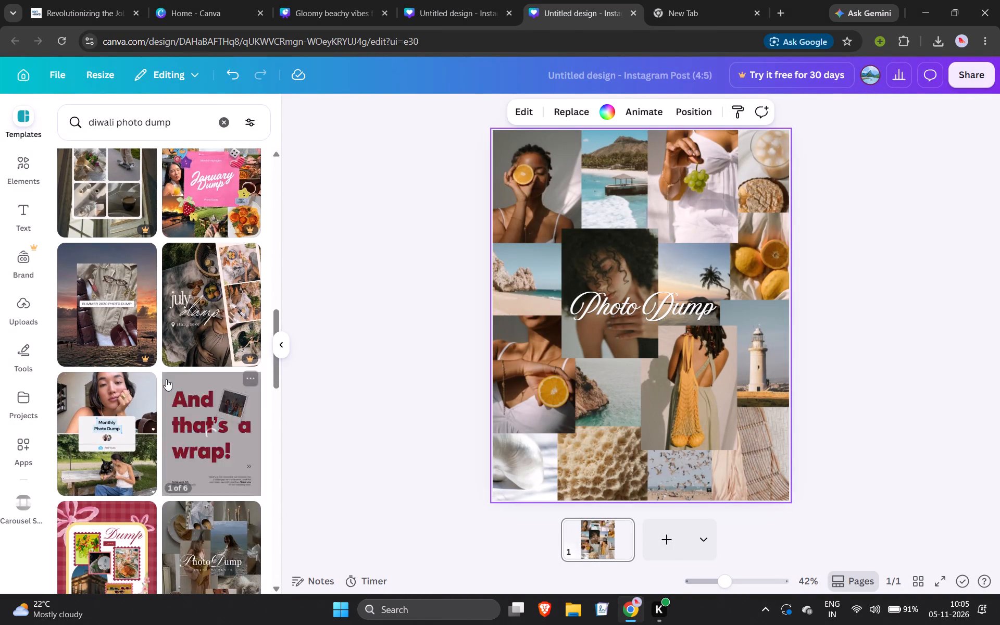
pyautogui.scroll(-2, 177, 248)
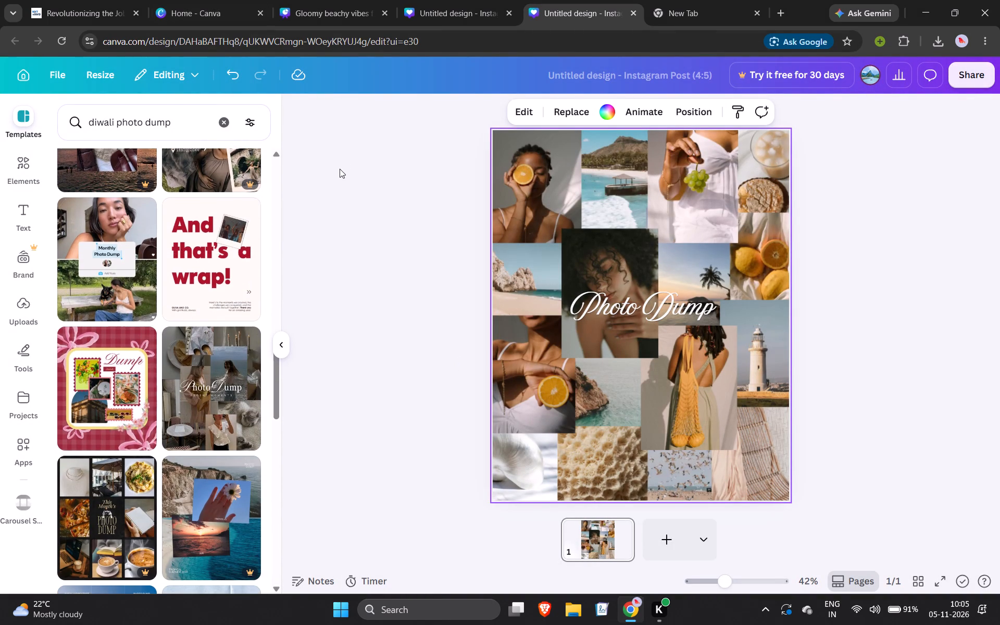
pyautogui.scroll(-2, 340, 169)
pyautogui.scroll(-3, 175, 271)
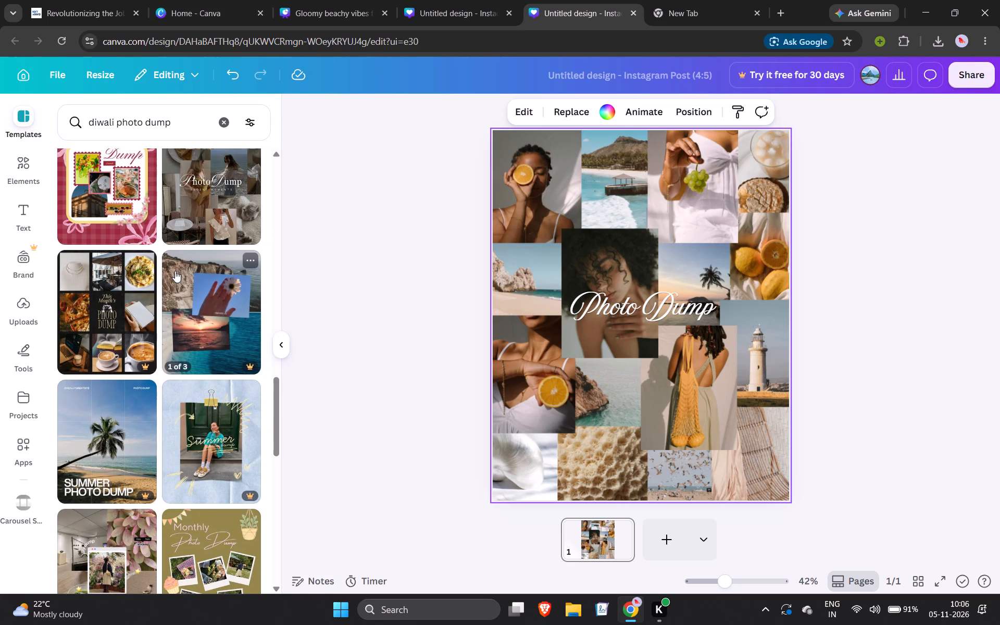
pyautogui.scroll(-5, 175, 271)
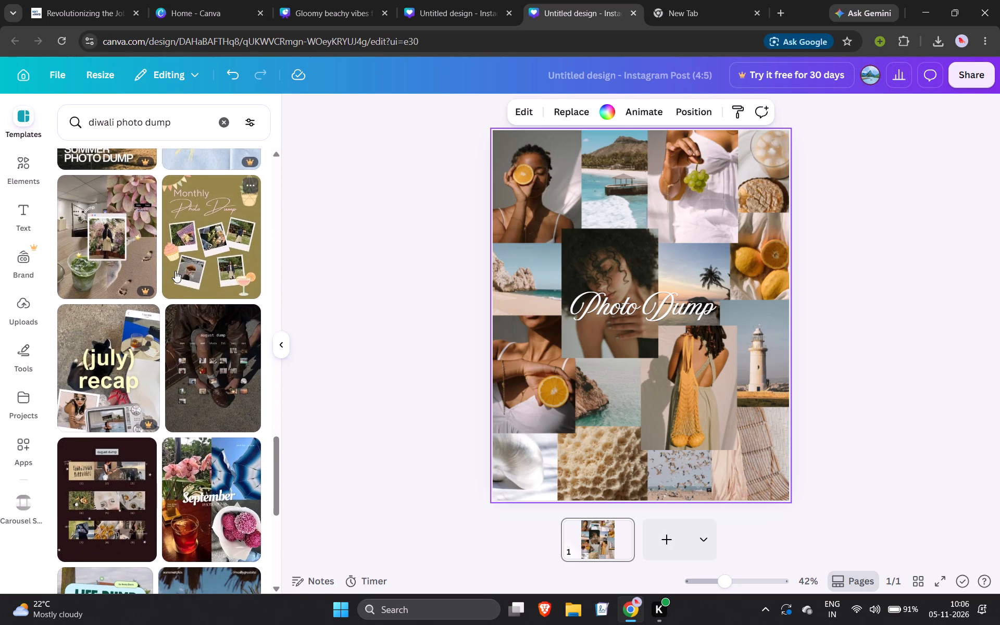
pyautogui.scroll(-6, 177, 214)
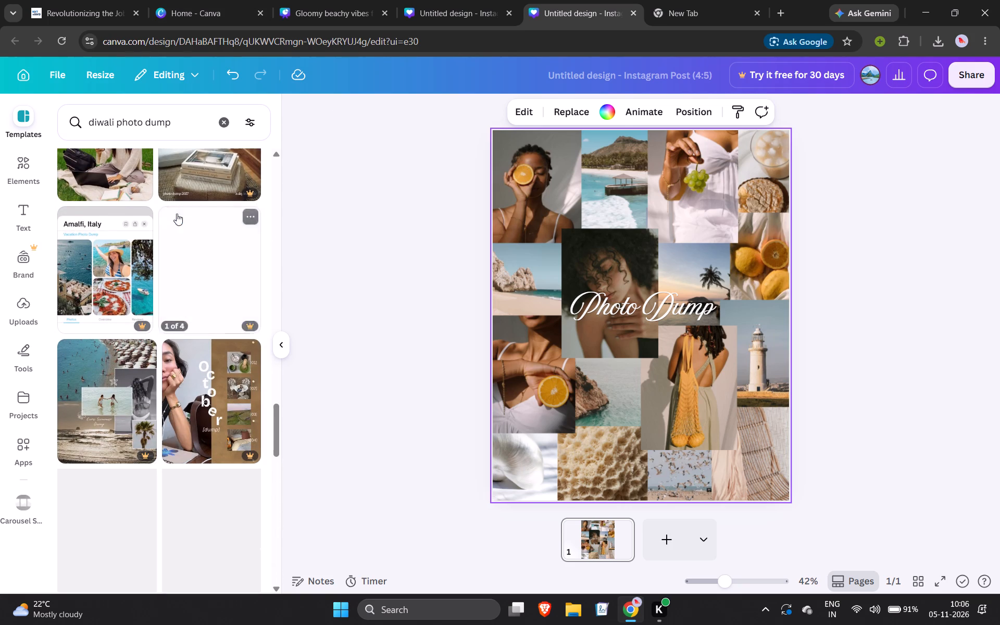
pyautogui.scroll(-1, 177, 214)
pyautogui.scroll(-6, 146, 372)
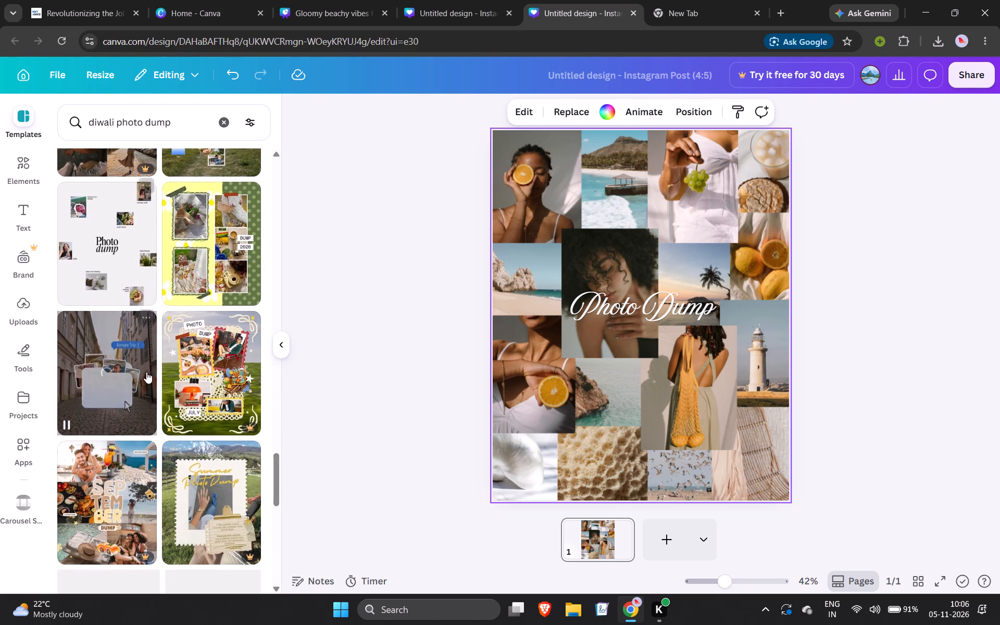
pyautogui.scroll(-7, 146, 372)
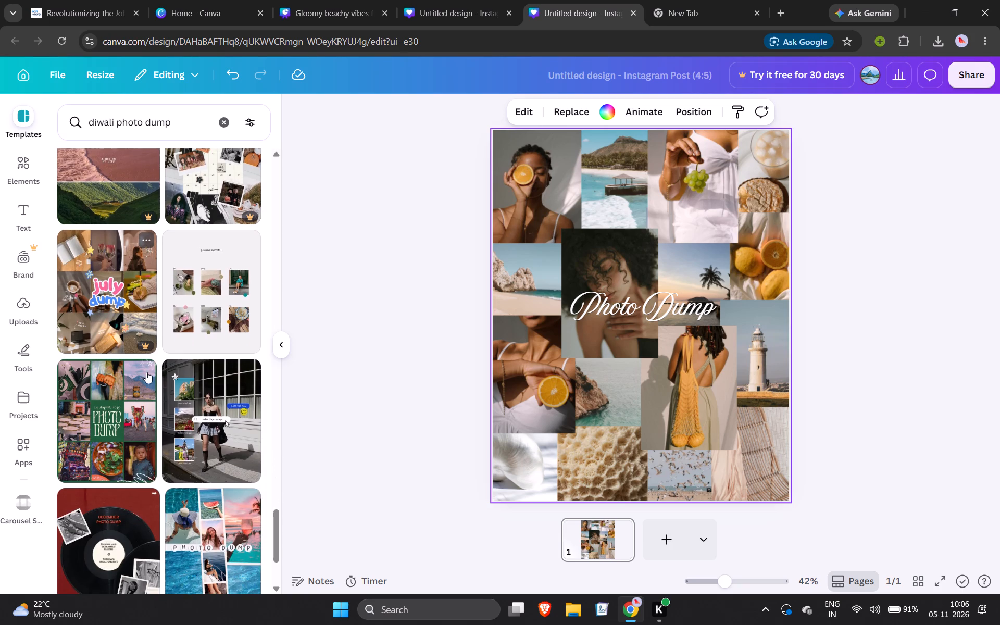
# Browse further through the "diwali photo dump" template results for a suitable collage layout.
pyautogui.scroll(-6, 146, 372)
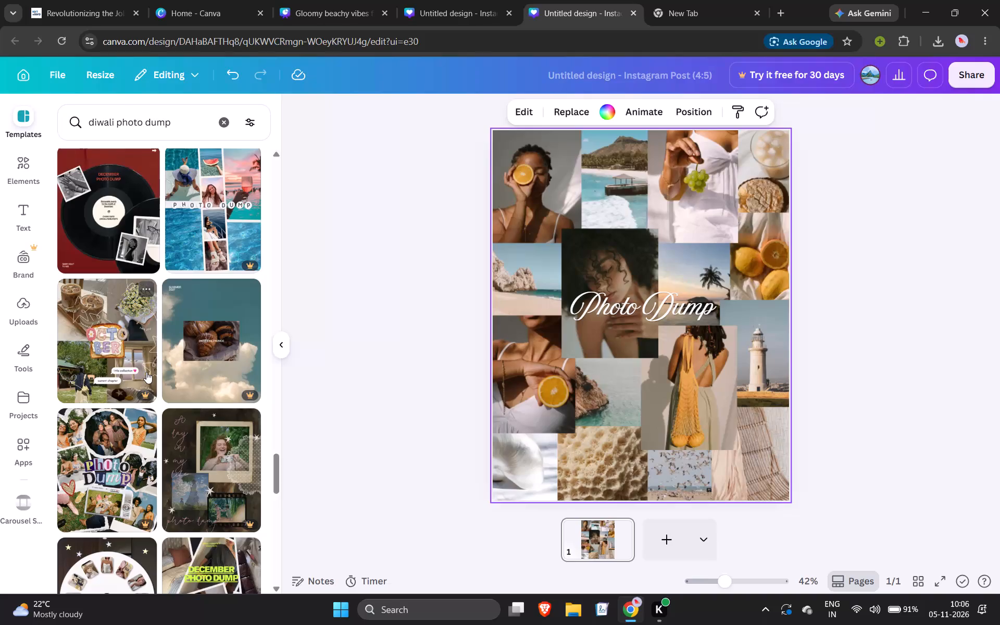
pyautogui.scroll(-2, 146, 372)
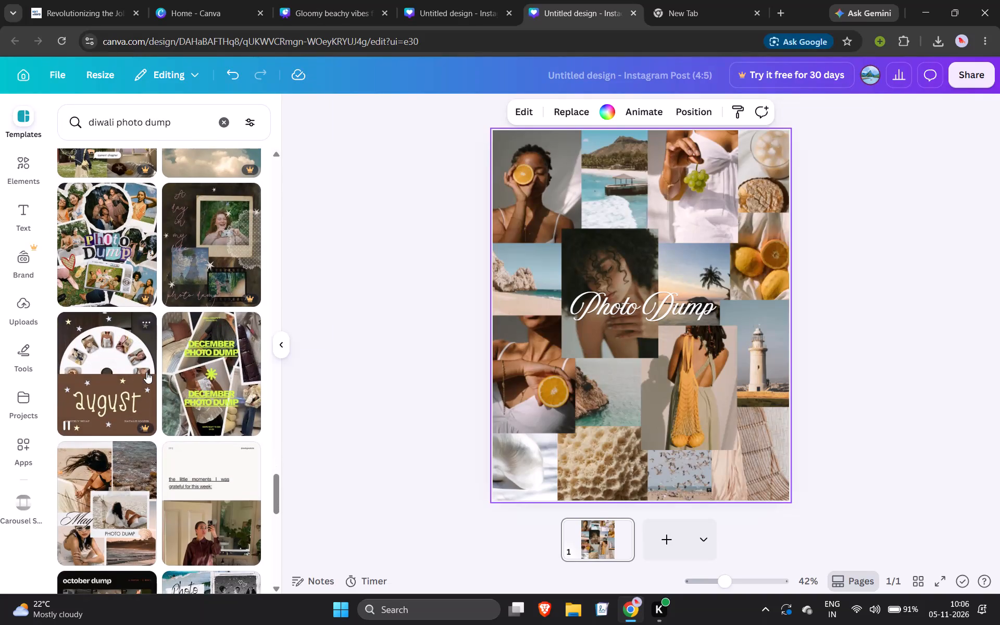
pyautogui.scroll(-6, 146, 372)
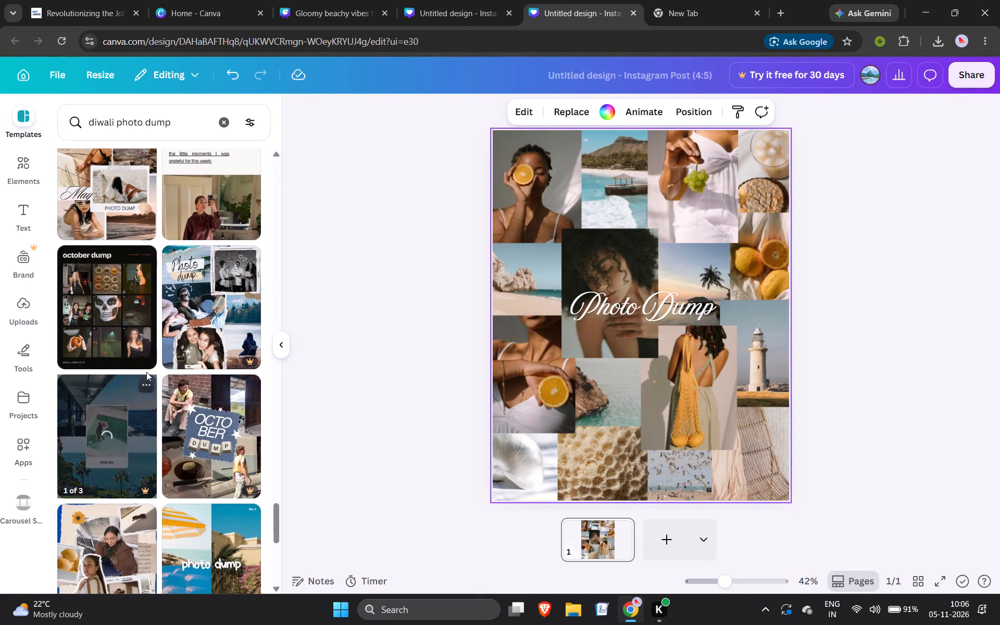
pyautogui.scroll(13, 146, 372)
# Delete the "Photo Dump" title text from the beach collage.
pyautogui.click(675, 305)
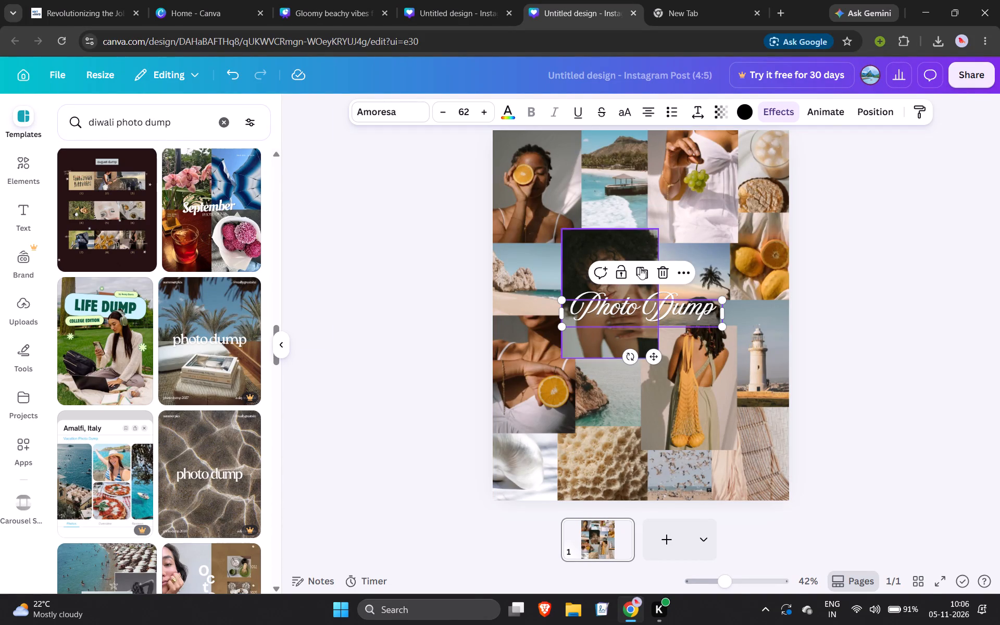
pyautogui.click(663, 278)
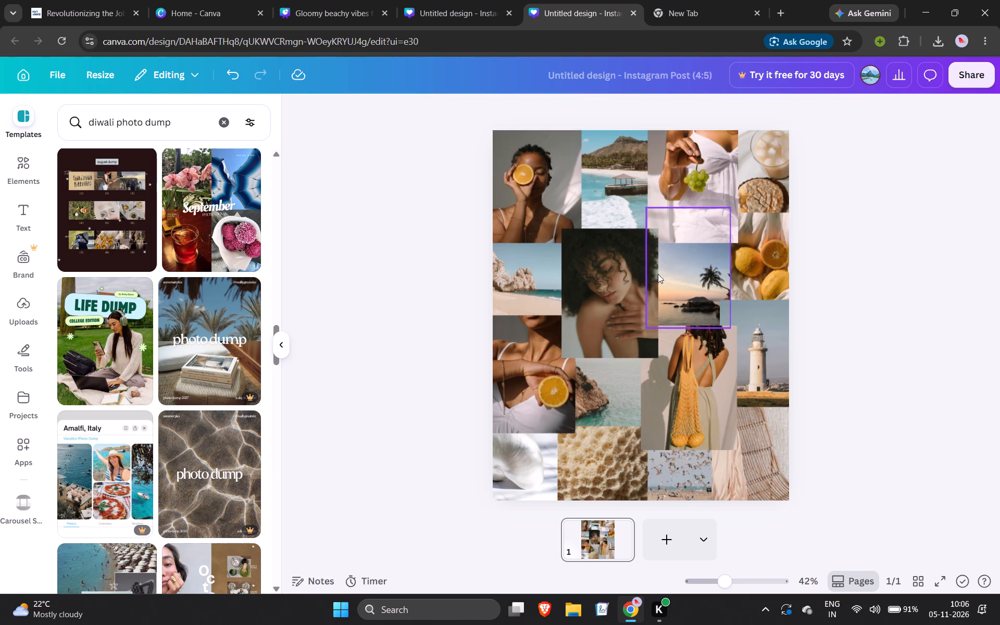
# Delete the collage's central curly-haired portrait, yellow-bag photo, lighthouse photo, woven fabric photo and bird flock photo.
pyautogui.click(613, 277)
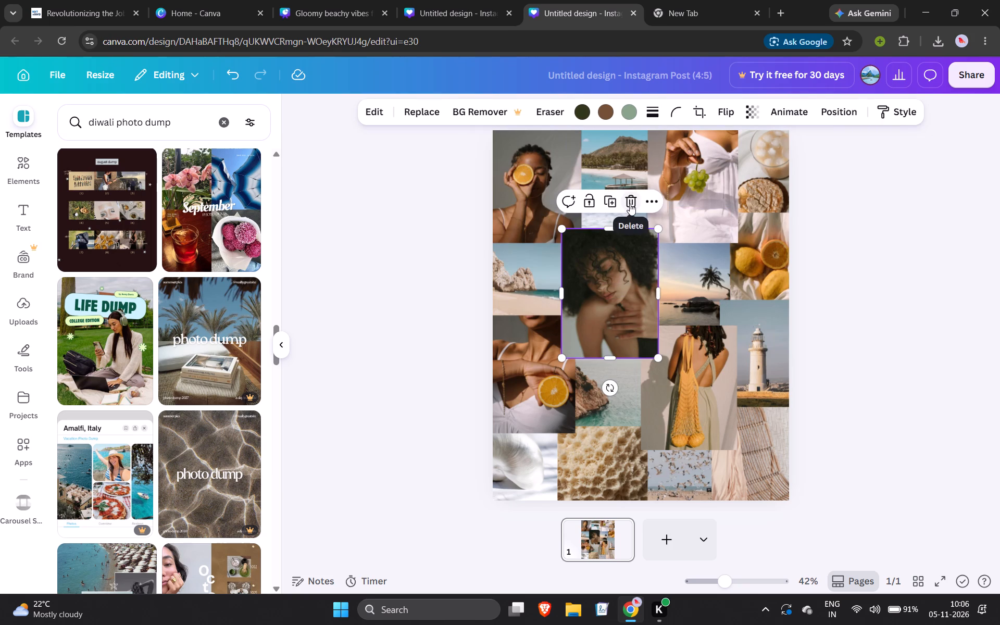
pyautogui.click(630, 204)
pyautogui.click(666, 390)
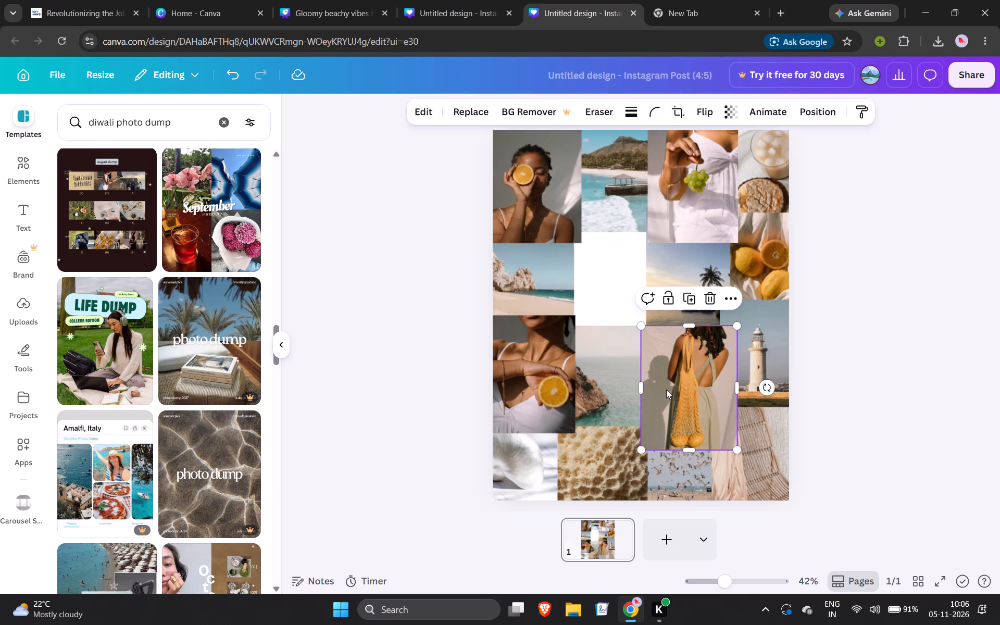
pyautogui.click(718, 296)
pyautogui.click(693, 257)
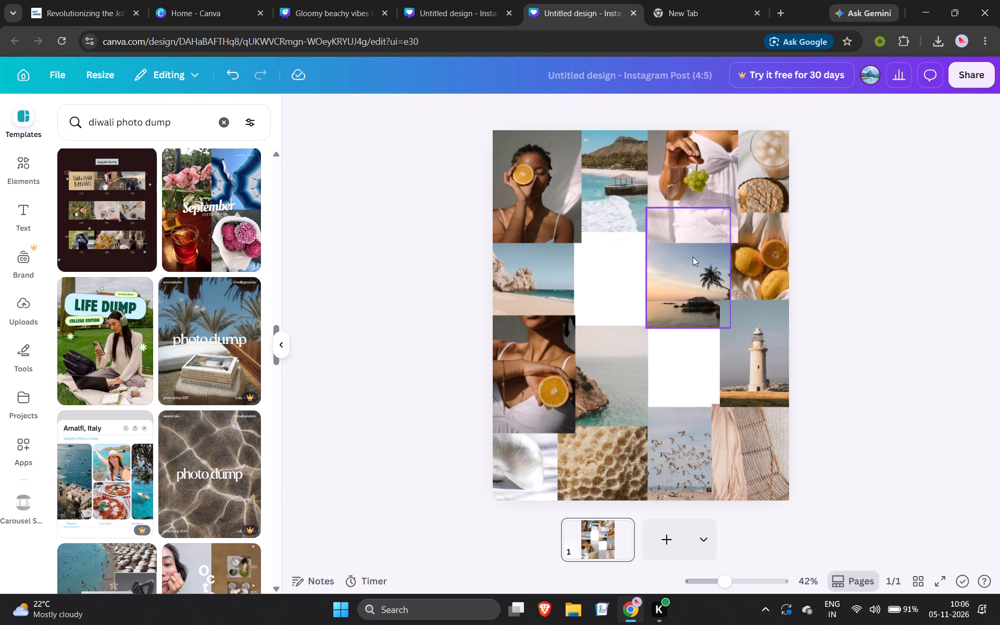
pyautogui.click(742, 351)
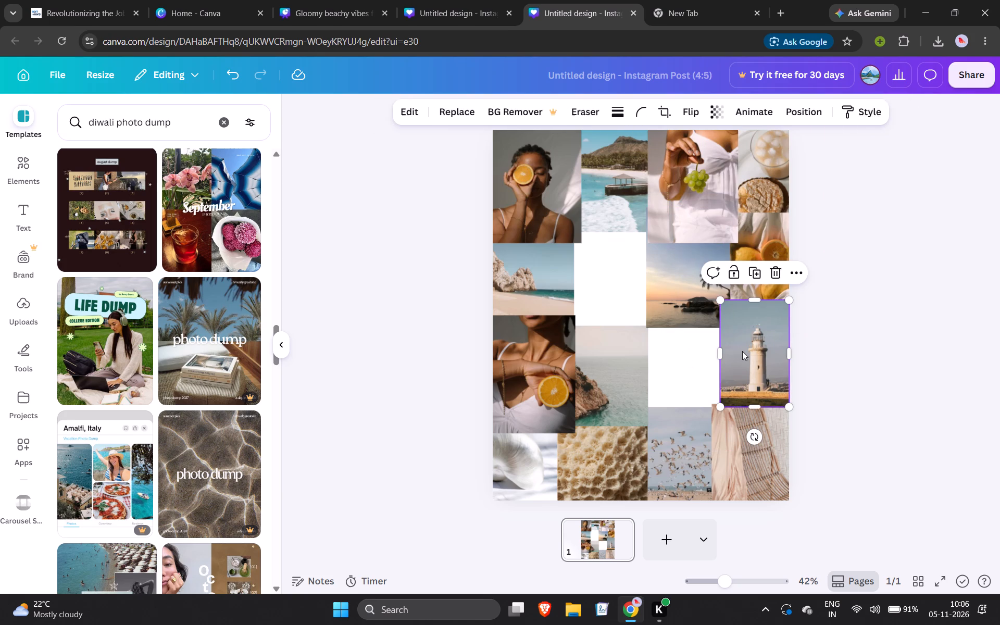
pyautogui.click(775, 270)
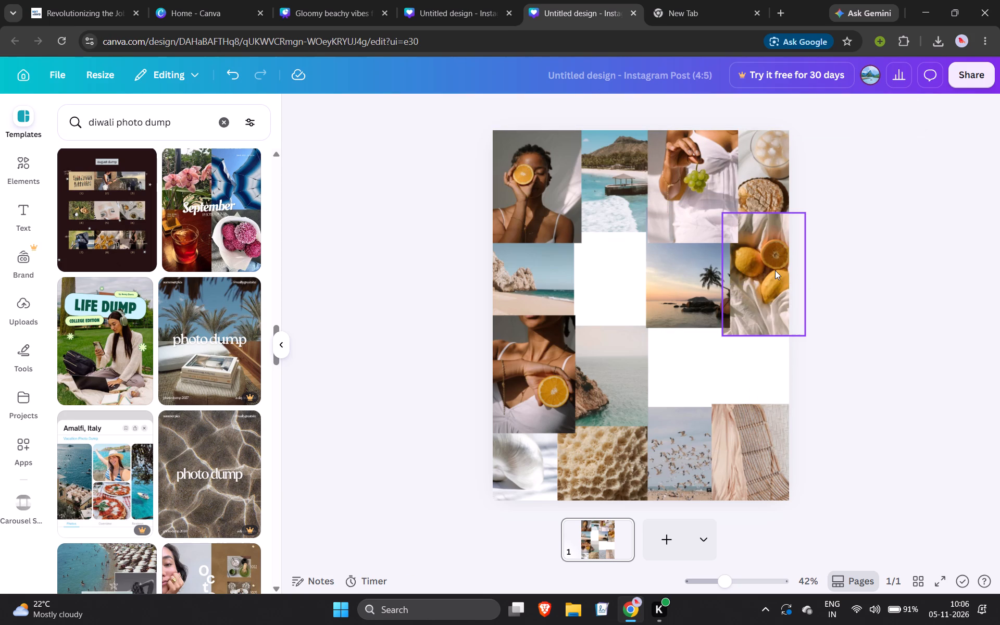
pyautogui.click(746, 431)
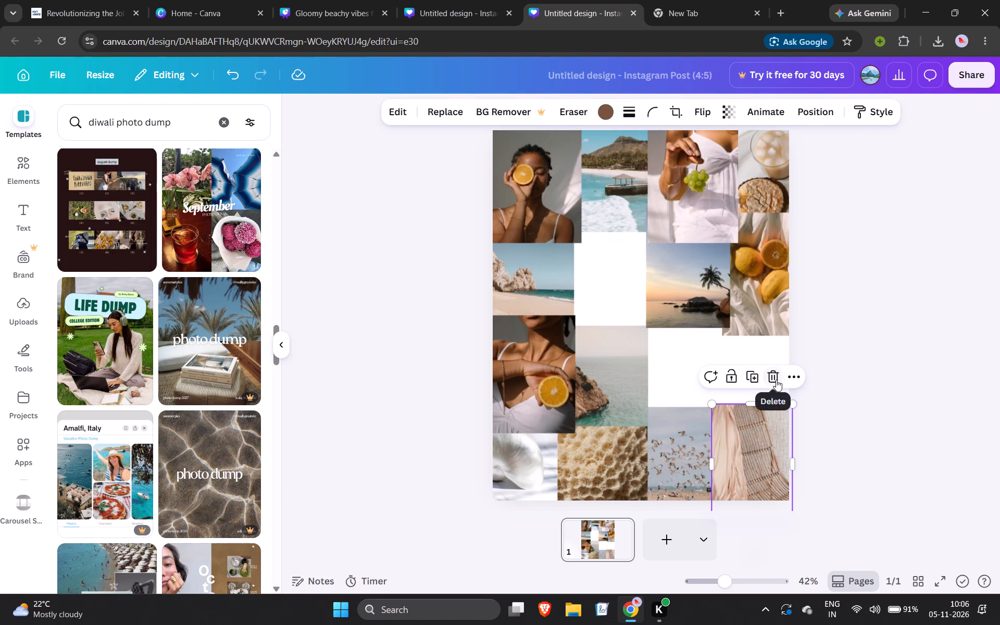
pyautogui.click(776, 380)
pyautogui.click(700, 425)
pyautogui.click(705, 381)
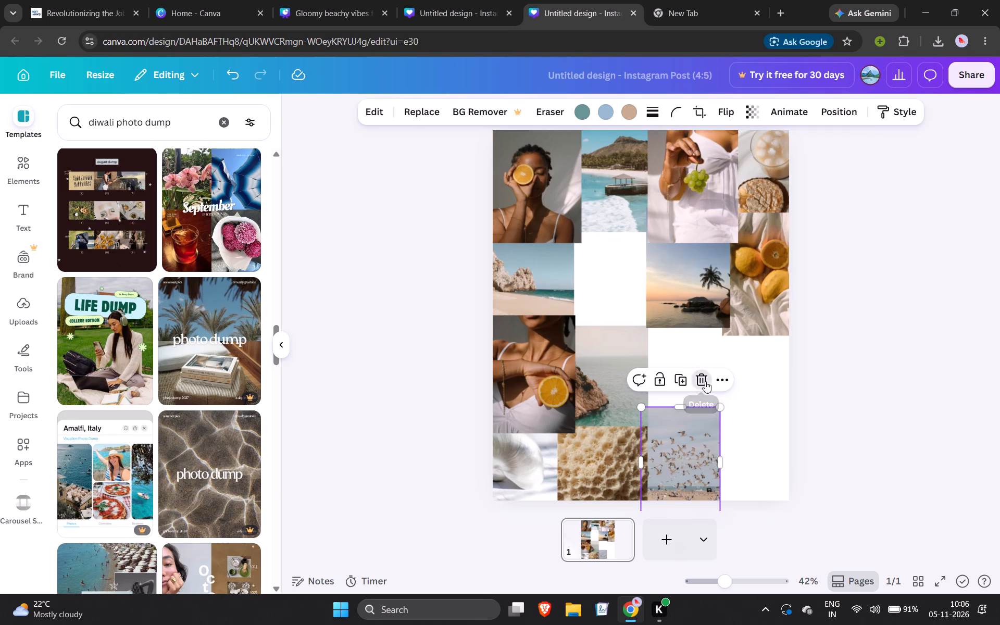
# Delete both photos of the woman holding an orange, plus the rocky beach, white shell and sea cliff photos.
pyautogui.click(614, 362)
pyautogui.click(533, 365)
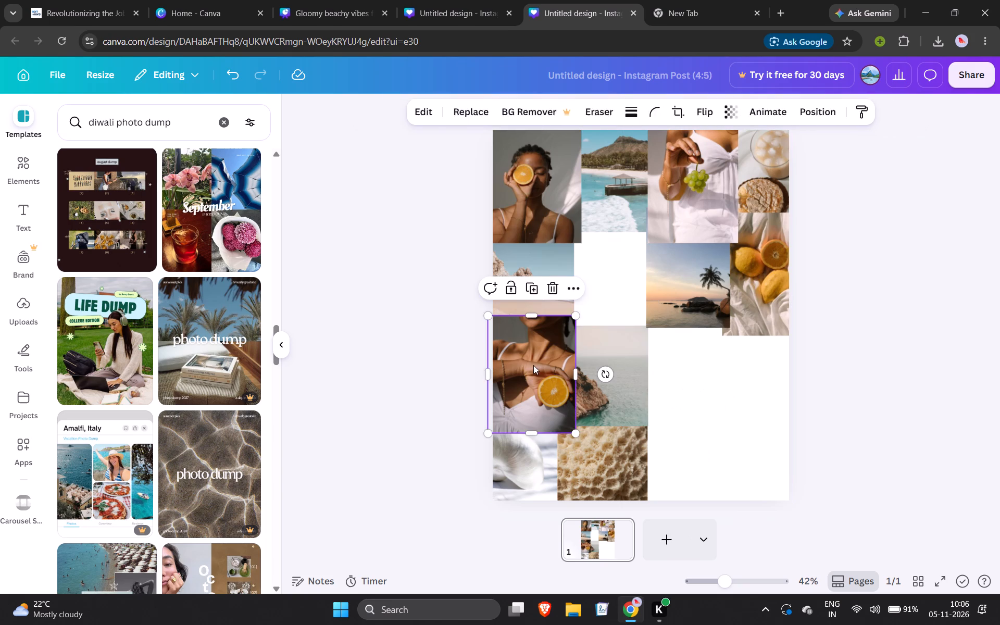
pyautogui.click(551, 291)
pyautogui.click(549, 219)
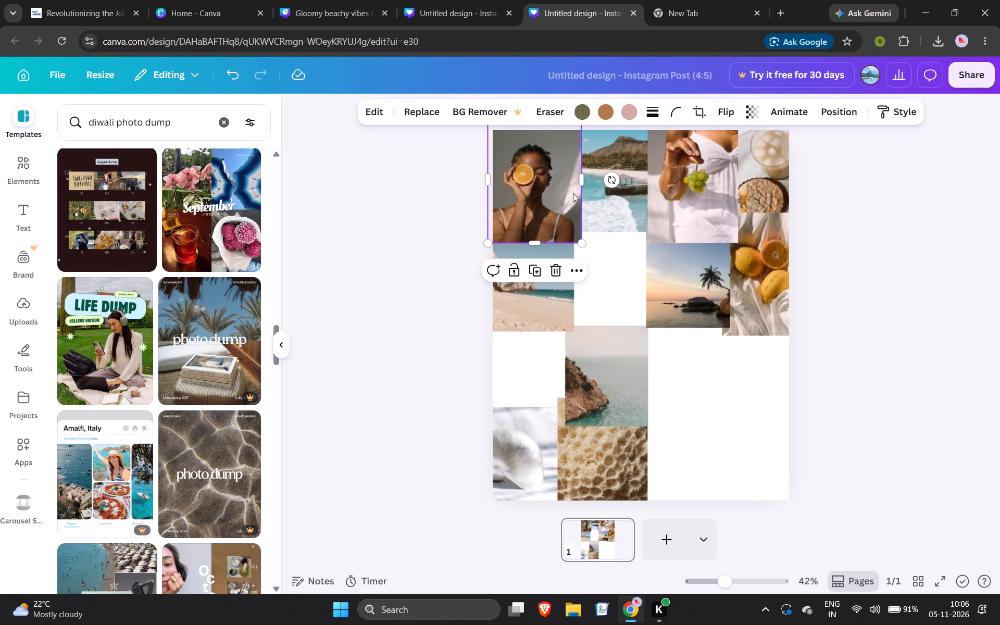
pyautogui.click(551, 271)
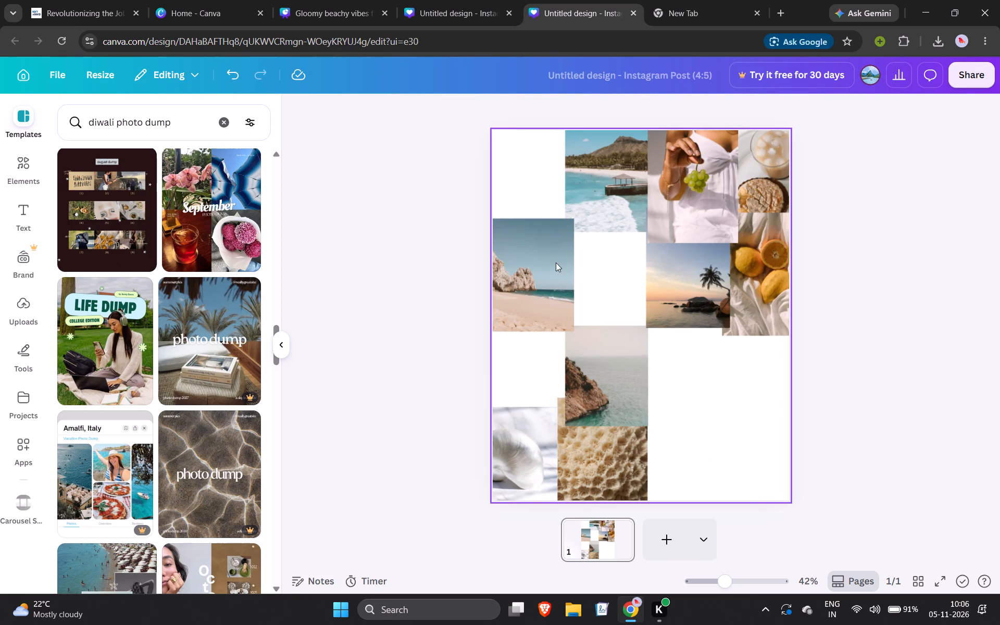
pyautogui.click(552, 267)
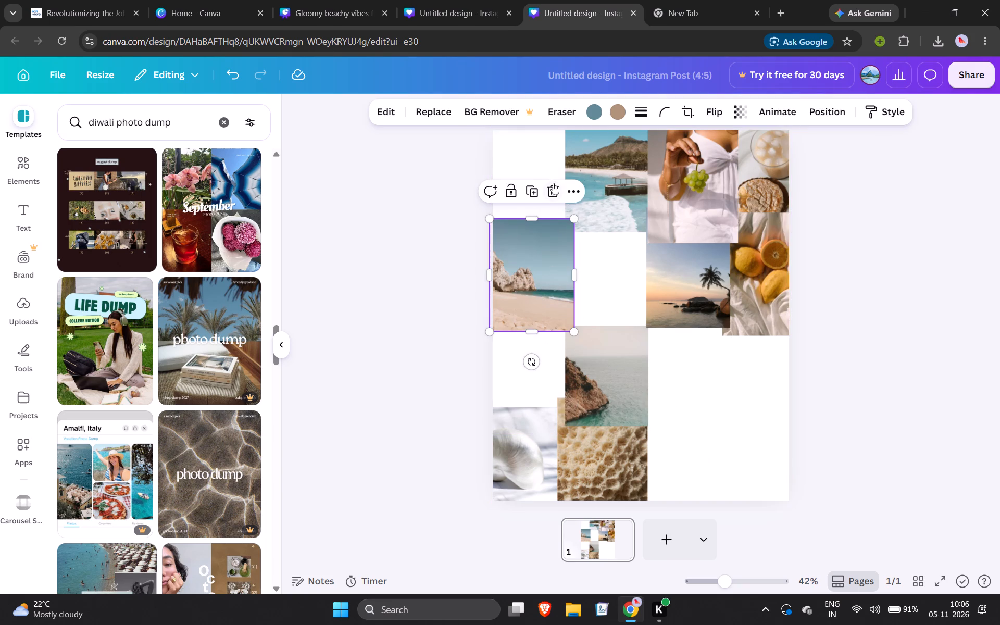
pyautogui.click(554, 186)
pyautogui.click(534, 421)
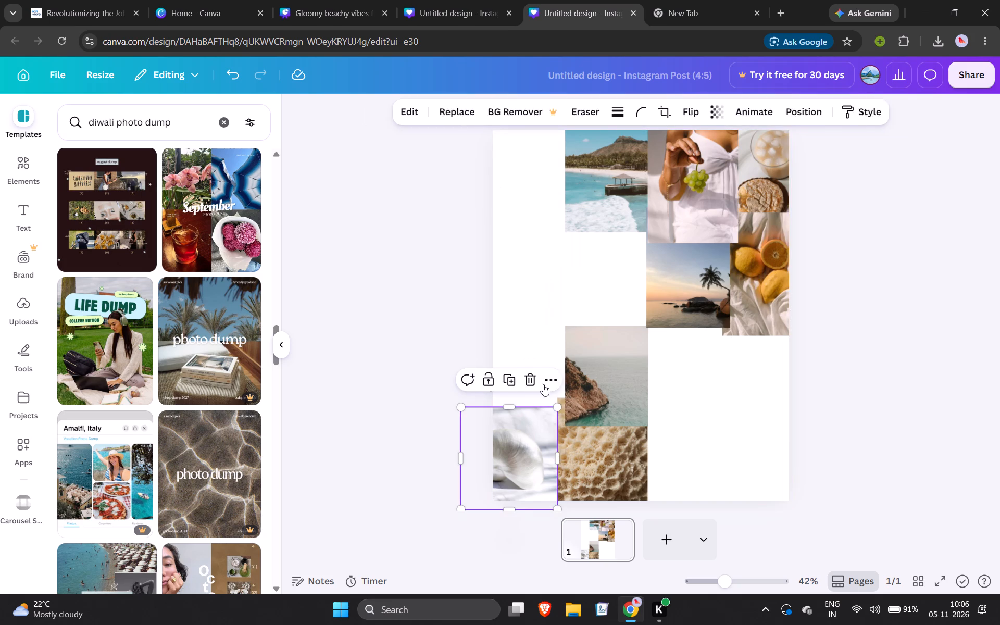
pyautogui.click(535, 383)
pyautogui.click(582, 375)
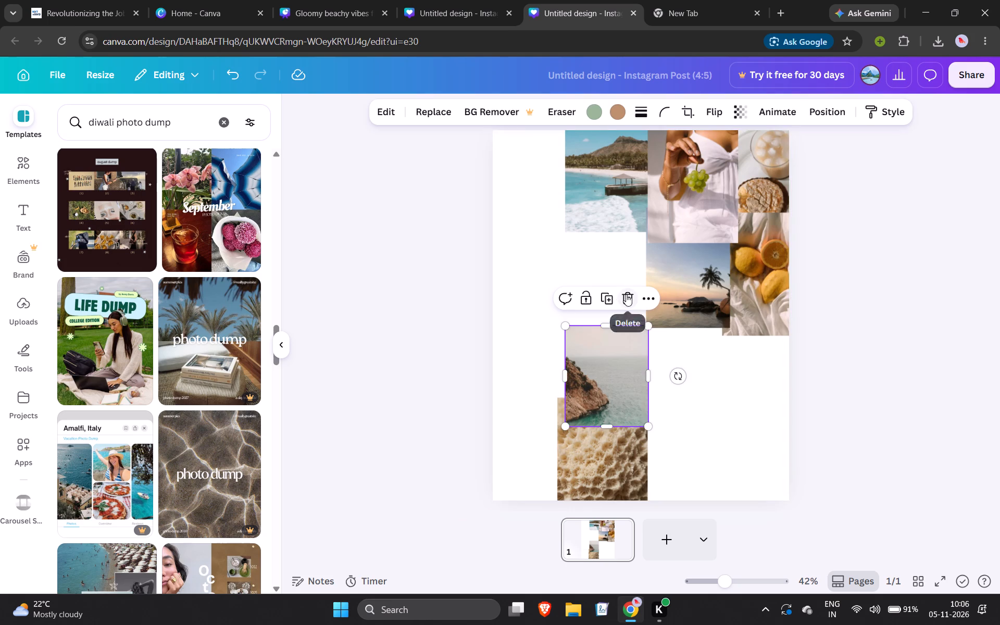
pyautogui.click(626, 294)
# Clear the page by deleting the remaining grapes, palm sunset, beach hut, honeycomb texture, oranges, and drink-and-tart photos.
pyautogui.click(621, 407)
pyautogui.moveTo(626, 368); pyautogui.dragTo(690, 272)
pyautogui.click(706, 228)
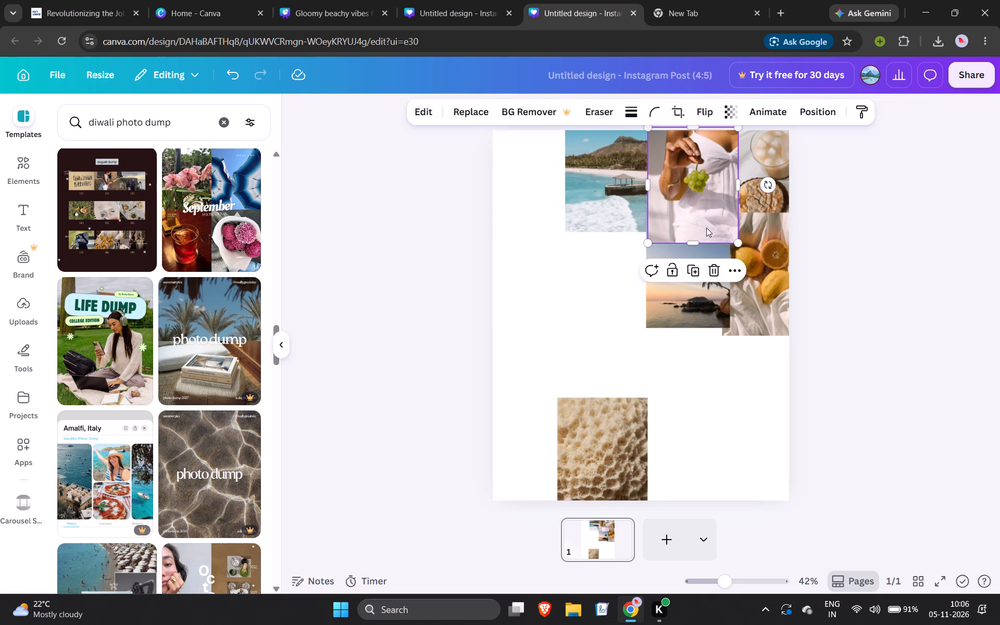
pyautogui.click(716, 272)
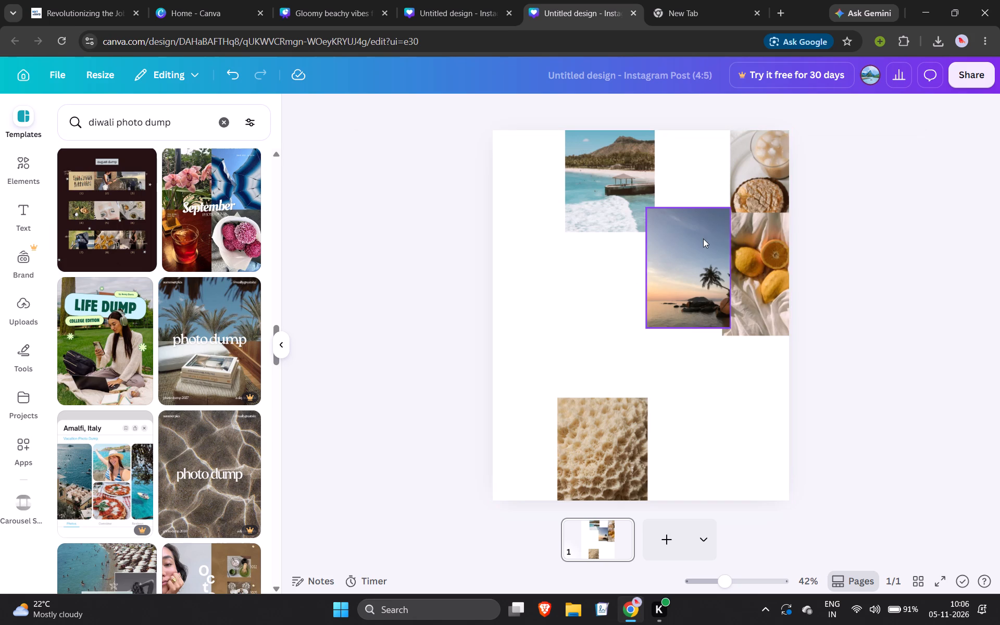
pyautogui.click(703, 239)
pyautogui.doubleClick(710, 173)
pyautogui.click(642, 173)
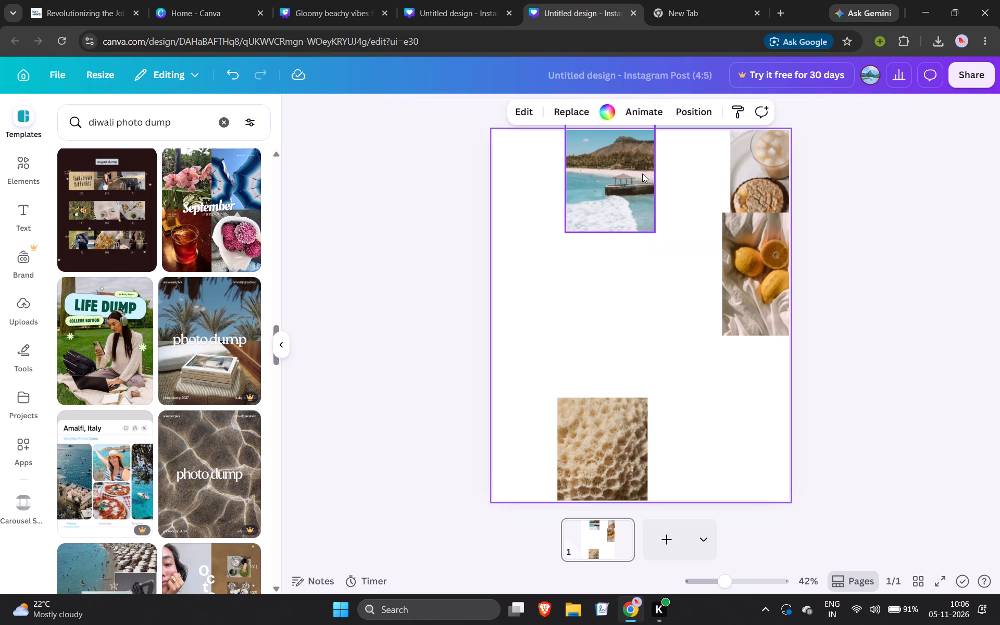
pyautogui.click(630, 254)
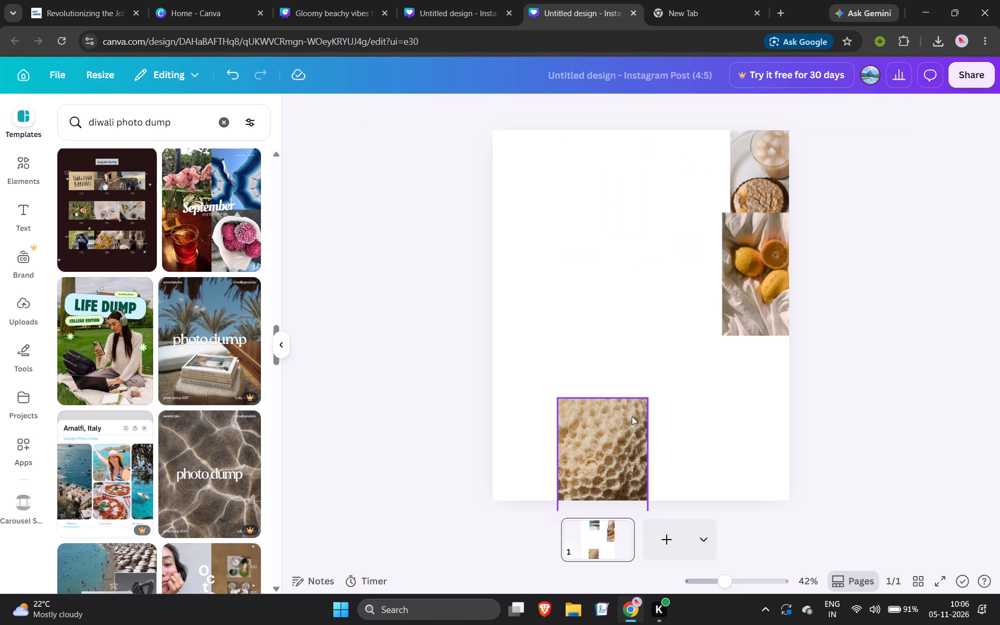
pyautogui.click(631, 421)
pyautogui.click(623, 370)
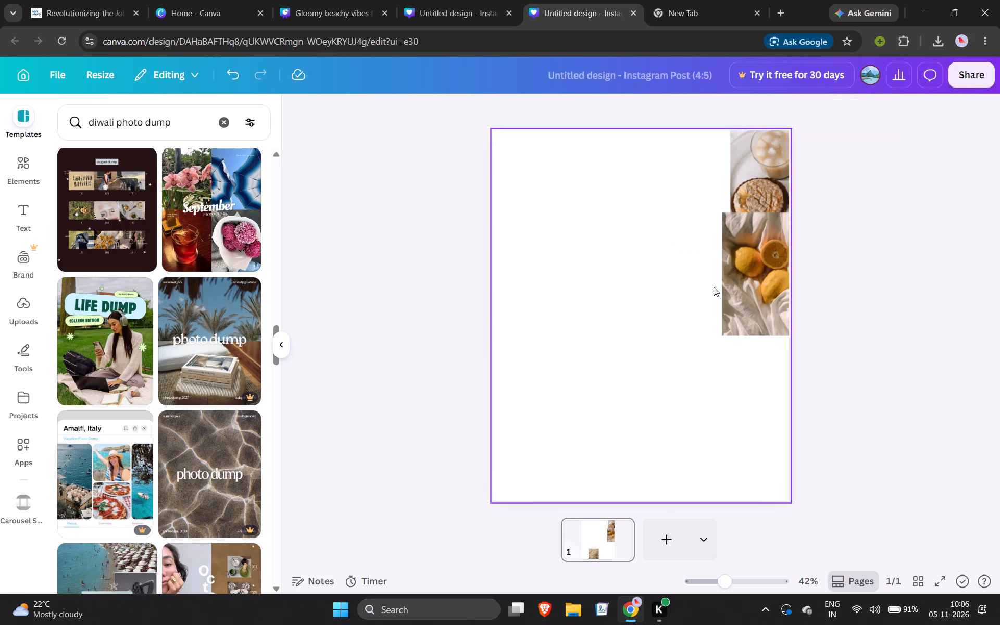
pyautogui.click(723, 280)
pyautogui.click(786, 187)
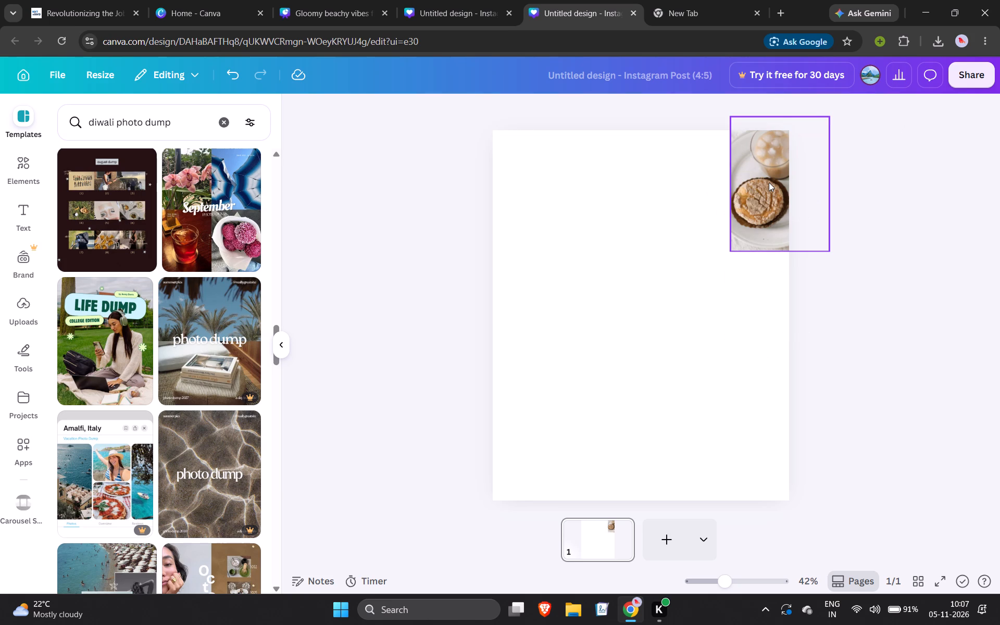
pyautogui.click(769, 182)
pyautogui.click(804, 277)
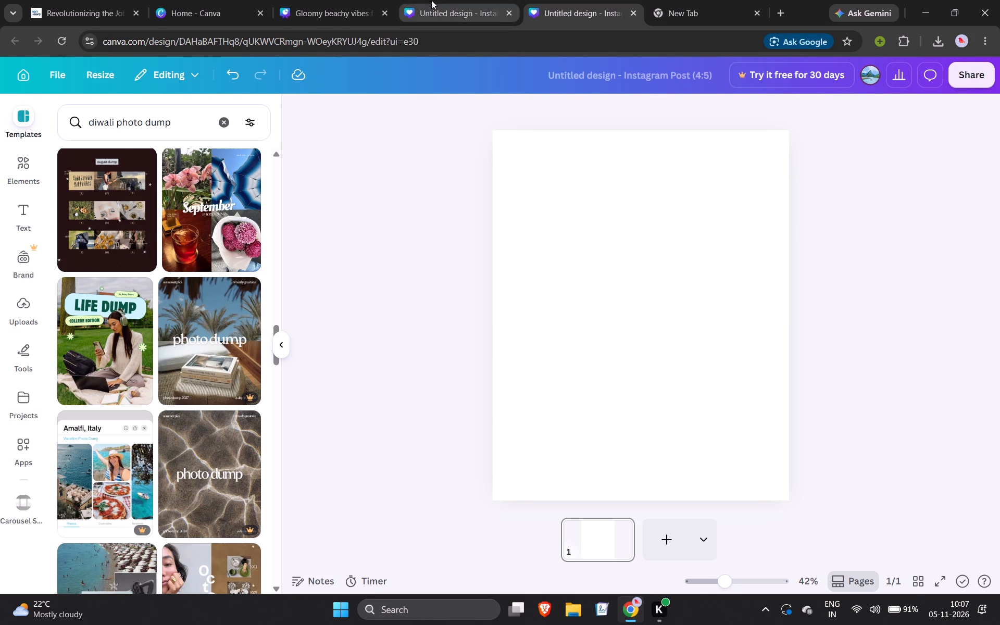
# Switch to the other untitled Instagram Post (4:5) design.
pyautogui.click(431, 0)
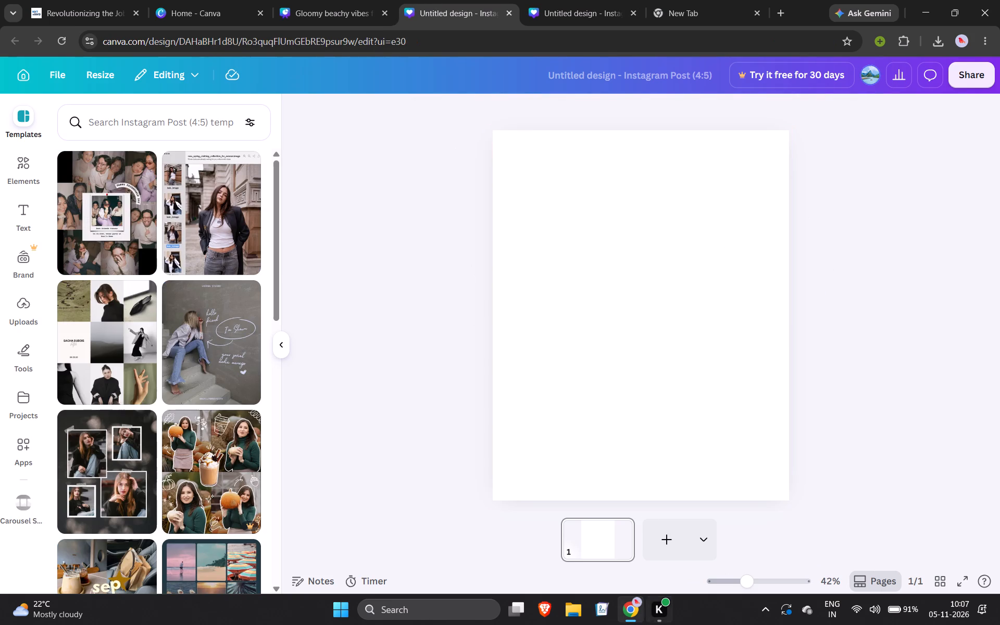
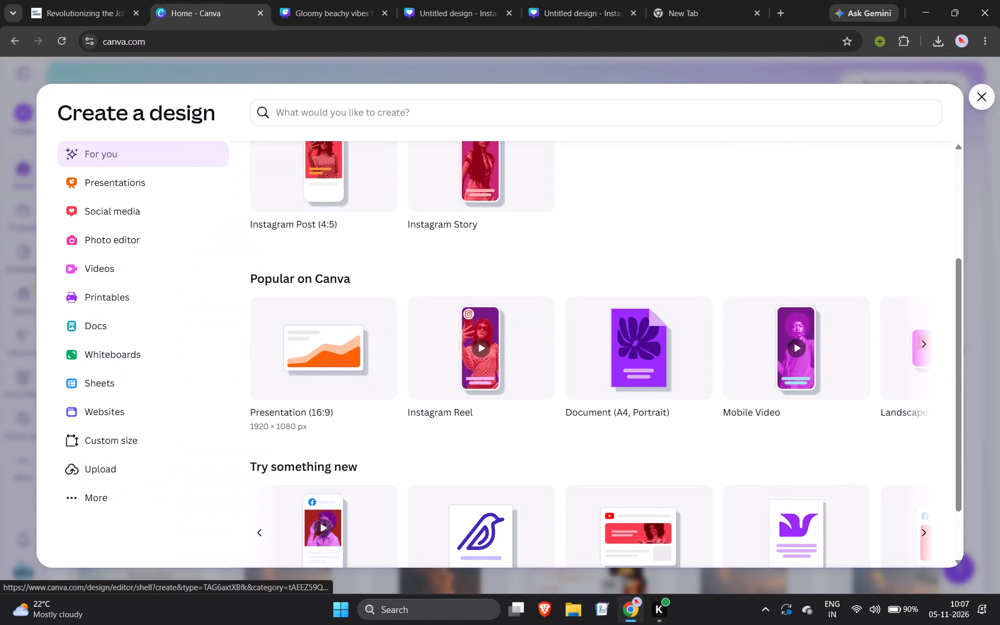
# Leave the design-type chooser and look through the home page's suggested templates and categories for a photo collage layout.
pyautogui.click(985, 101)
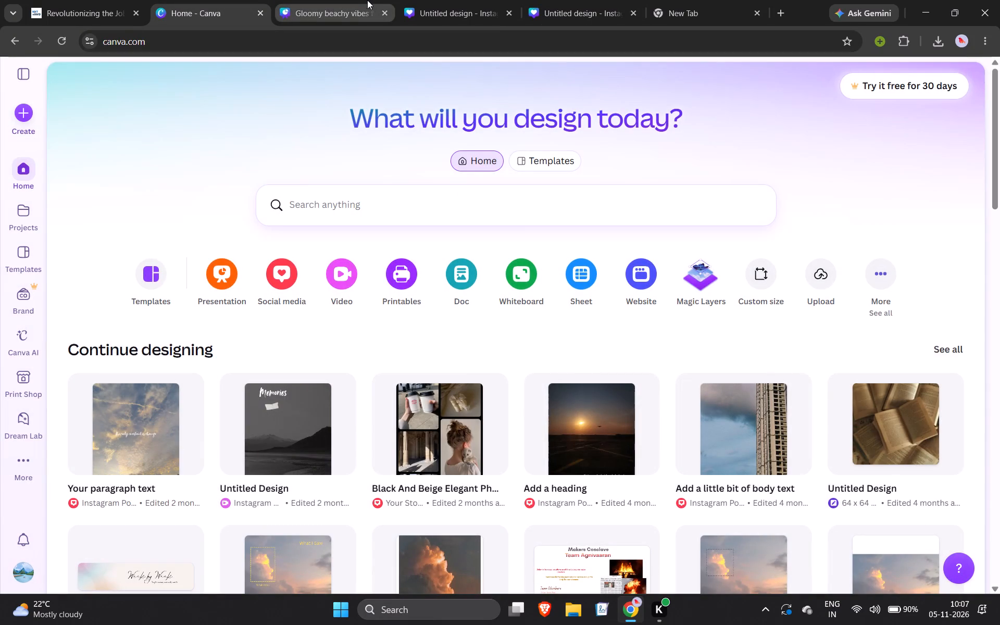
pyautogui.scroll(-7, 420, 287)
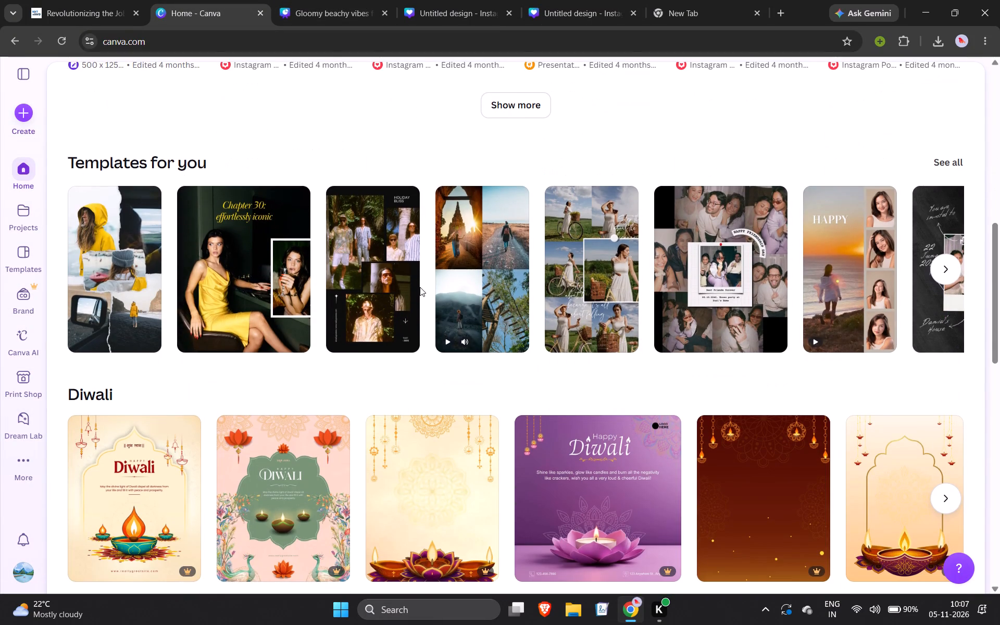
pyautogui.scroll(-5, 420, 287)
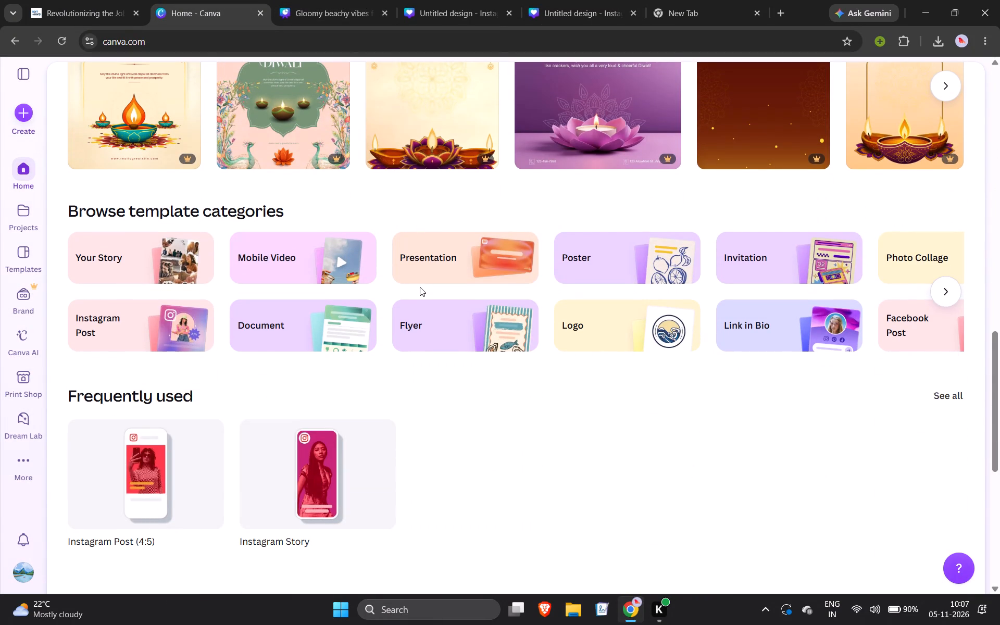
pyautogui.scroll(-7, 426, 486)
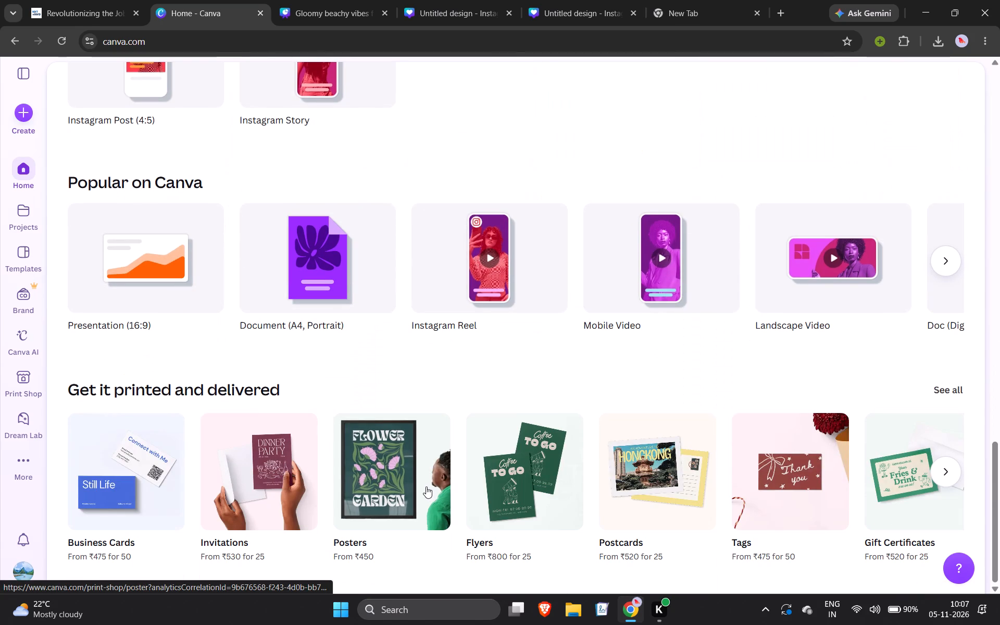
pyautogui.scroll(-3, 426, 486)
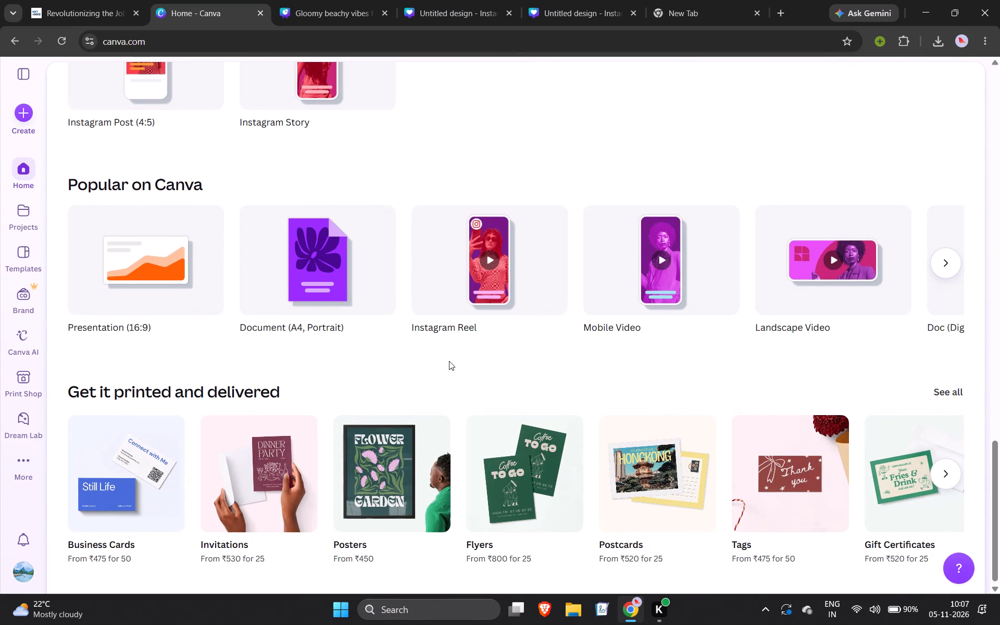
pyautogui.scroll(7, 449, 361)
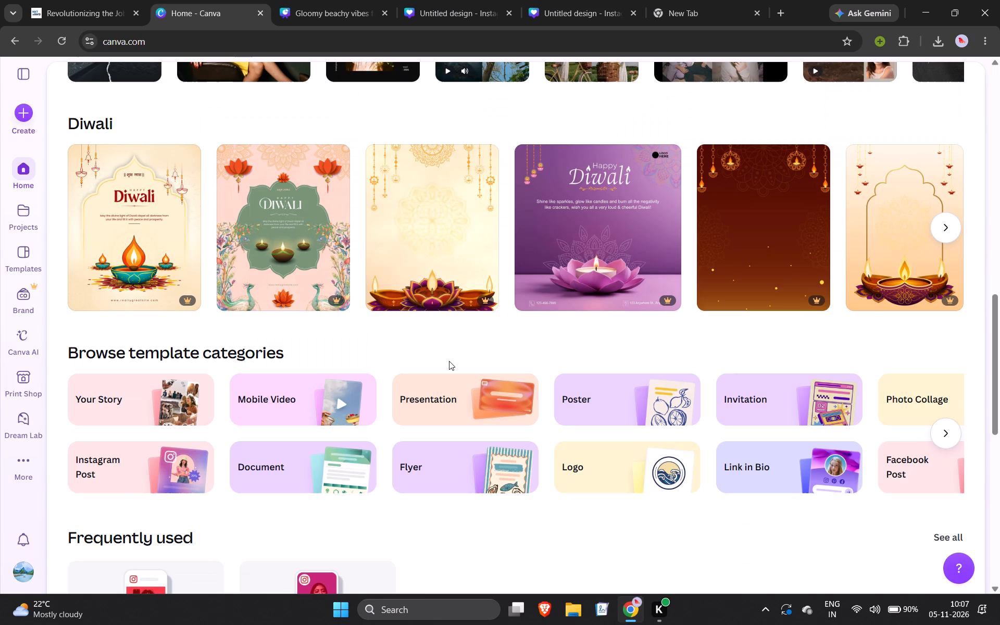
pyautogui.scroll(1, 449, 361)
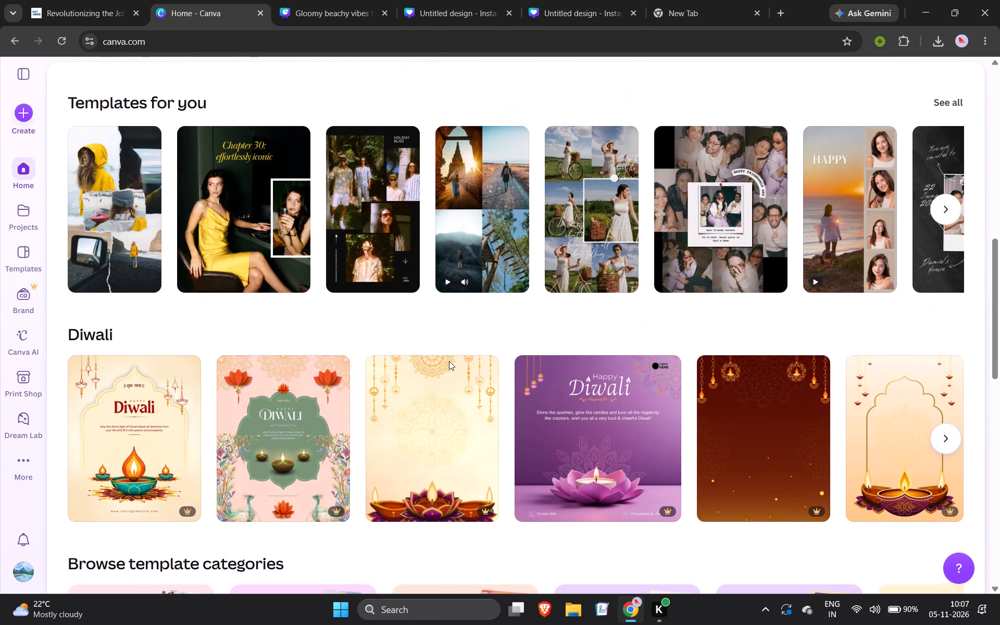
pyautogui.scroll(1, 449, 361)
# Open the "Green Pastoral Collage Summer Outfit Aesthetic Instagram Story" template as an editable design.
pyautogui.click(602, 250)
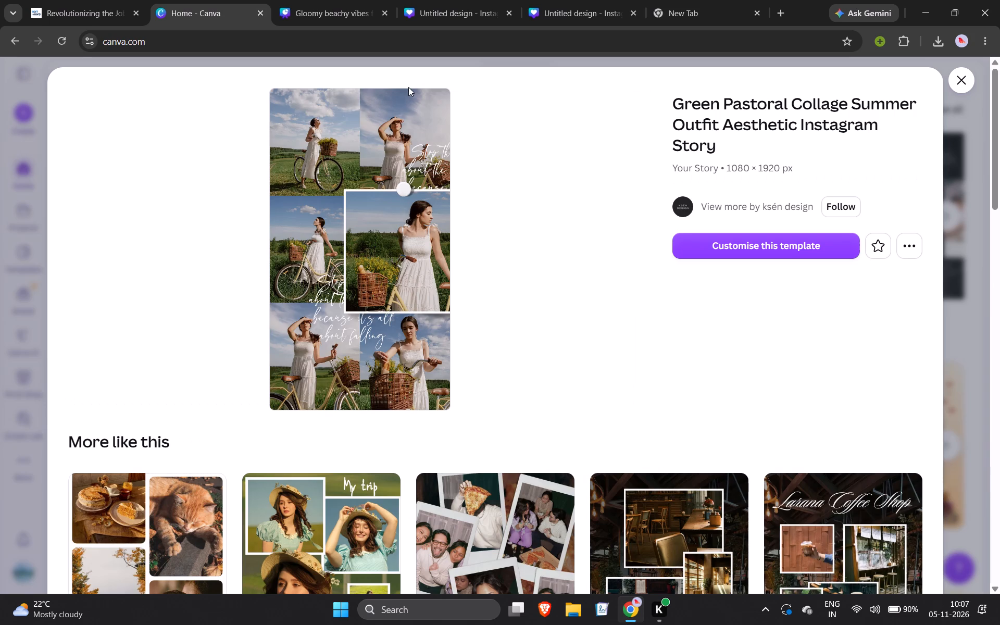
pyautogui.click(357, 128)
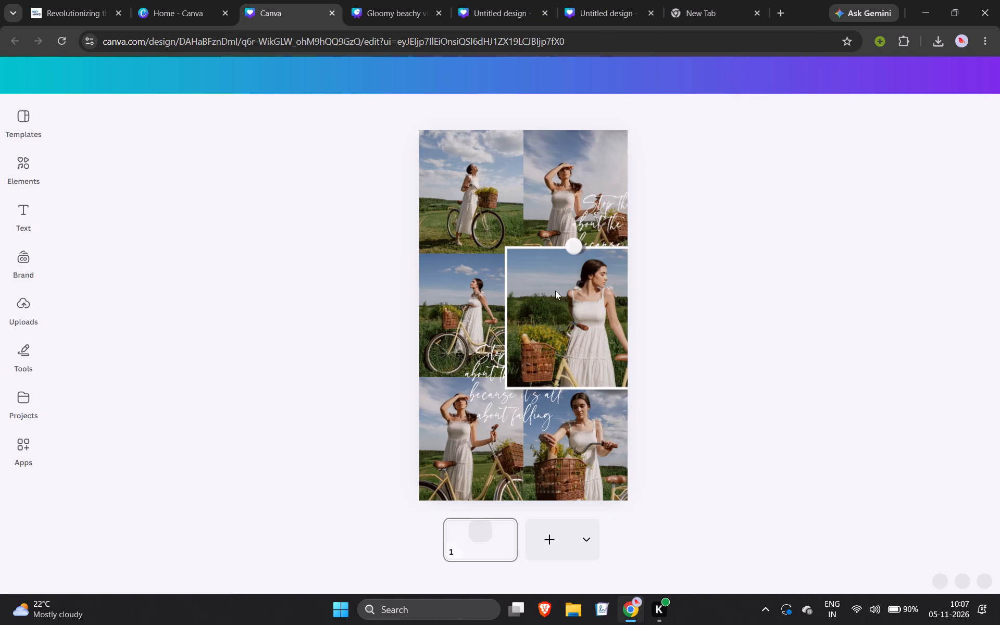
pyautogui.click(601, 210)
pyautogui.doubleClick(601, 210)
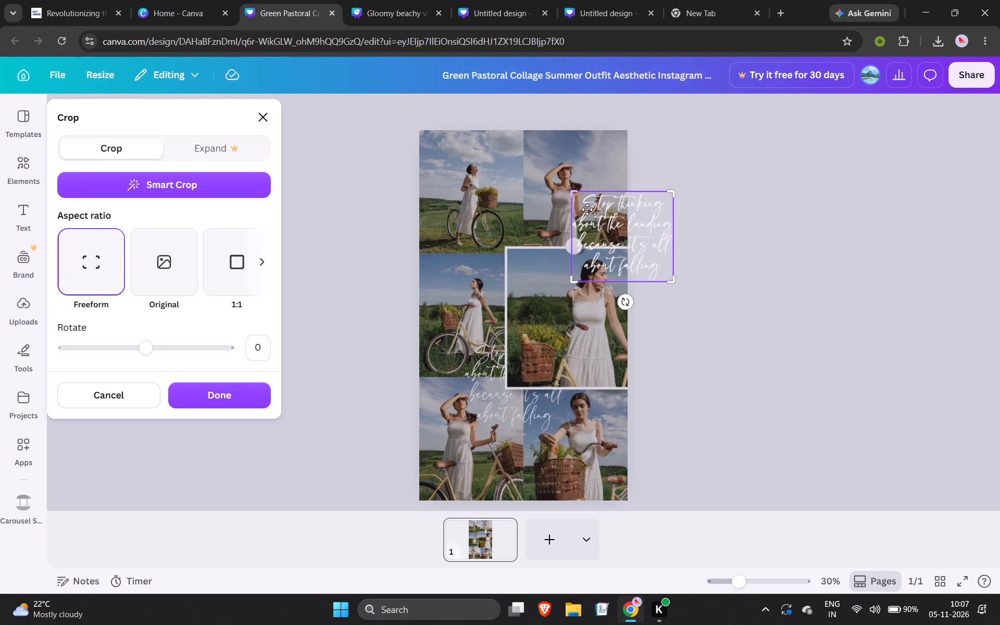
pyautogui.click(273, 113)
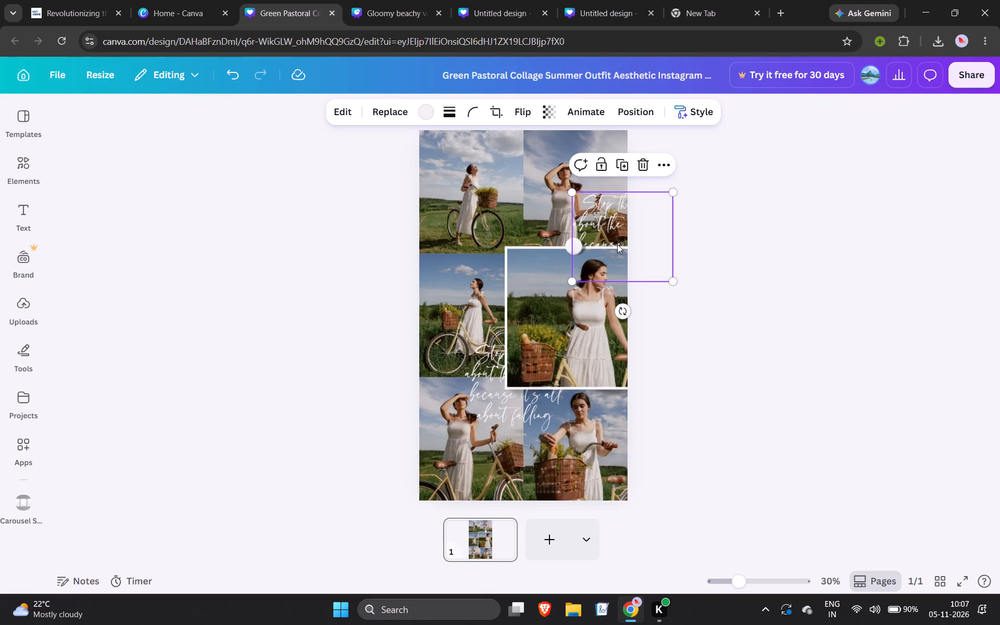
# Open the image editing options for the handwritten "Stop thinking about the landing" quote beside the upper collage photo.
pyautogui.click(616, 243)
pyautogui.doubleClick(610, 235)
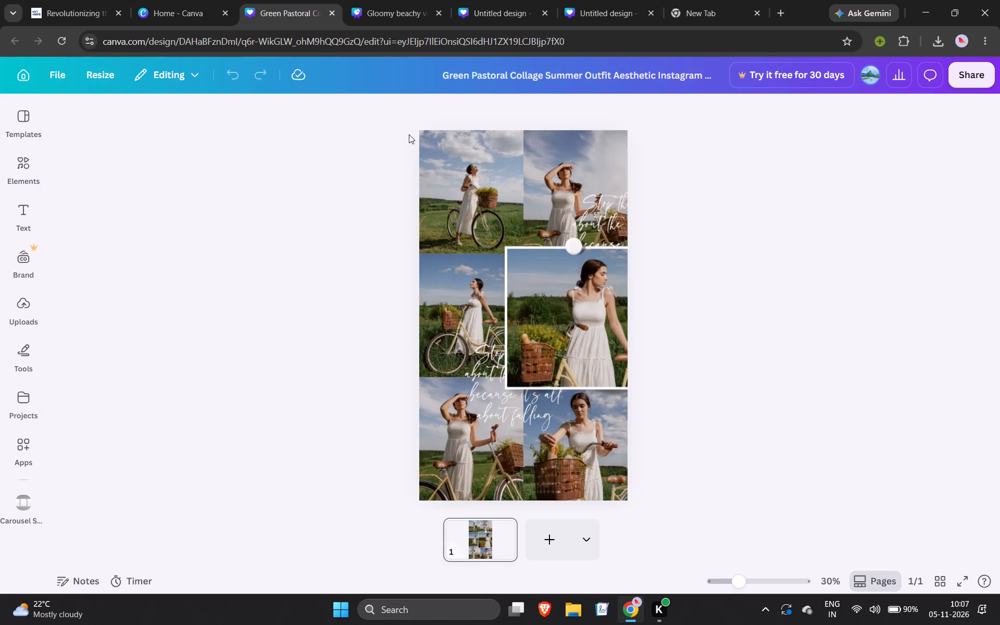
pyautogui.click(609, 218)
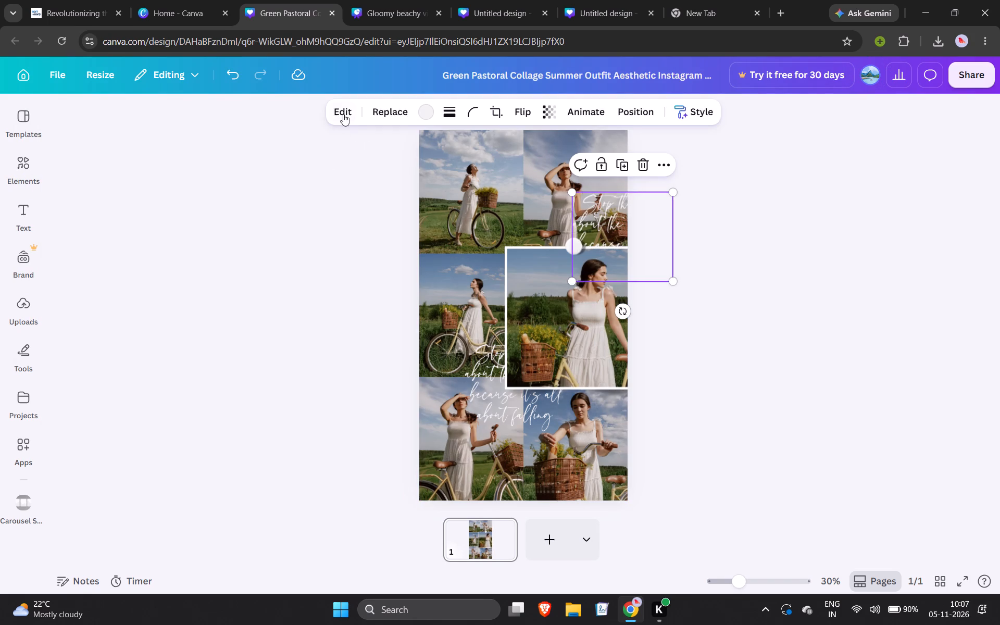
pyautogui.click(343, 111)
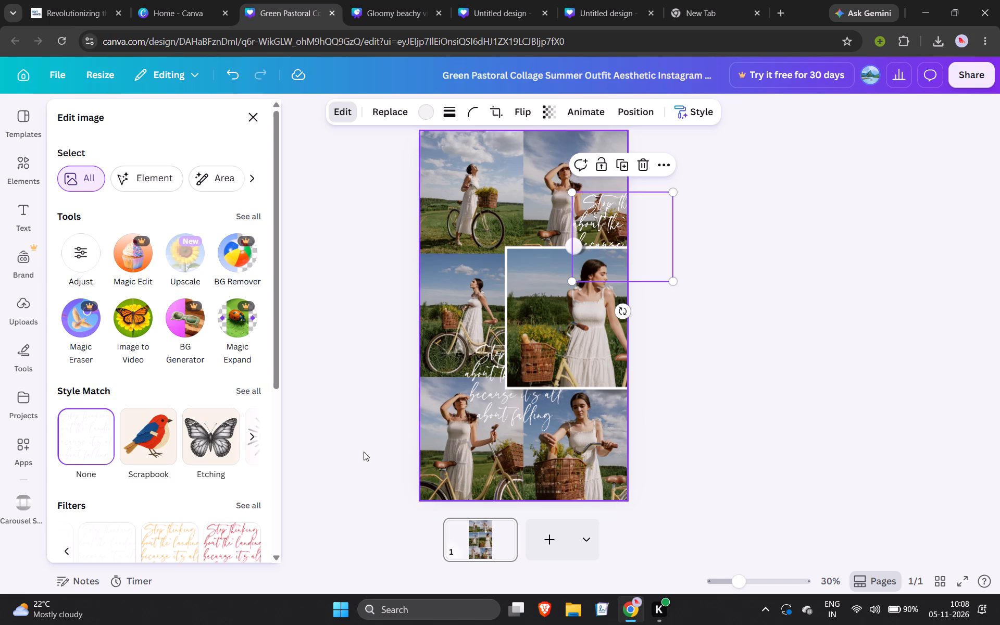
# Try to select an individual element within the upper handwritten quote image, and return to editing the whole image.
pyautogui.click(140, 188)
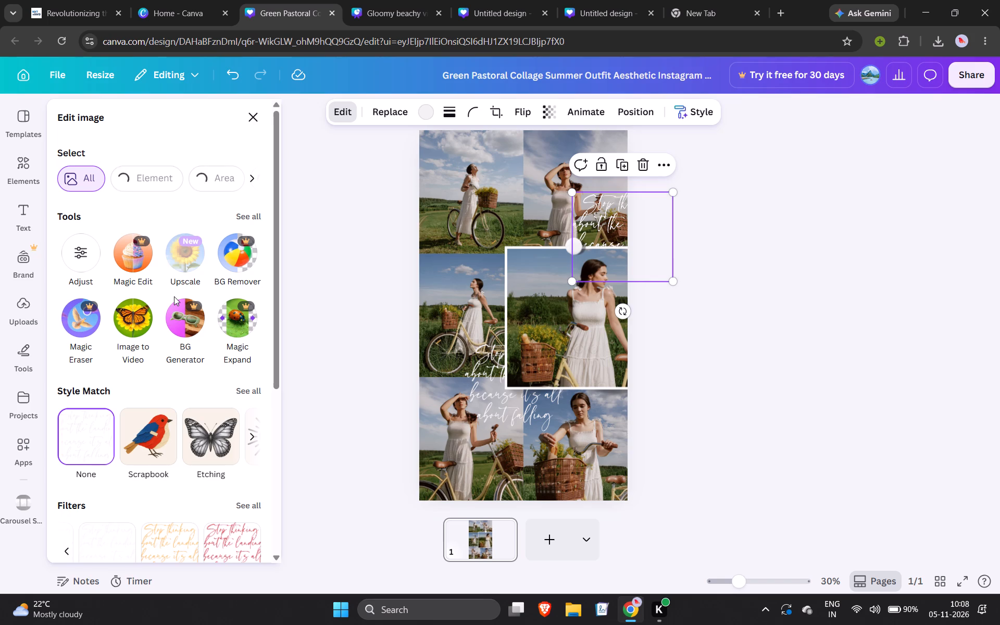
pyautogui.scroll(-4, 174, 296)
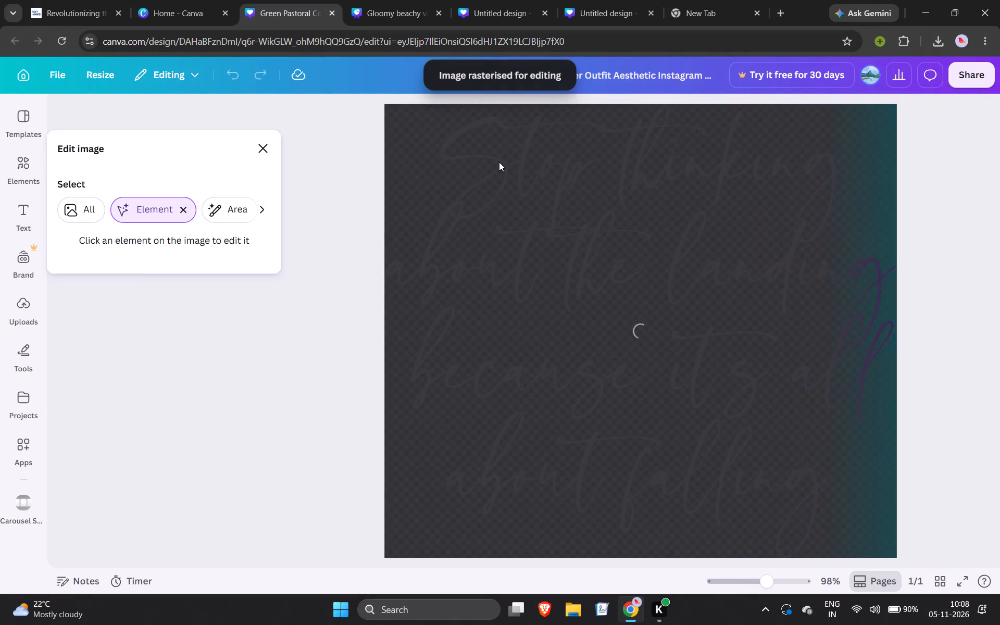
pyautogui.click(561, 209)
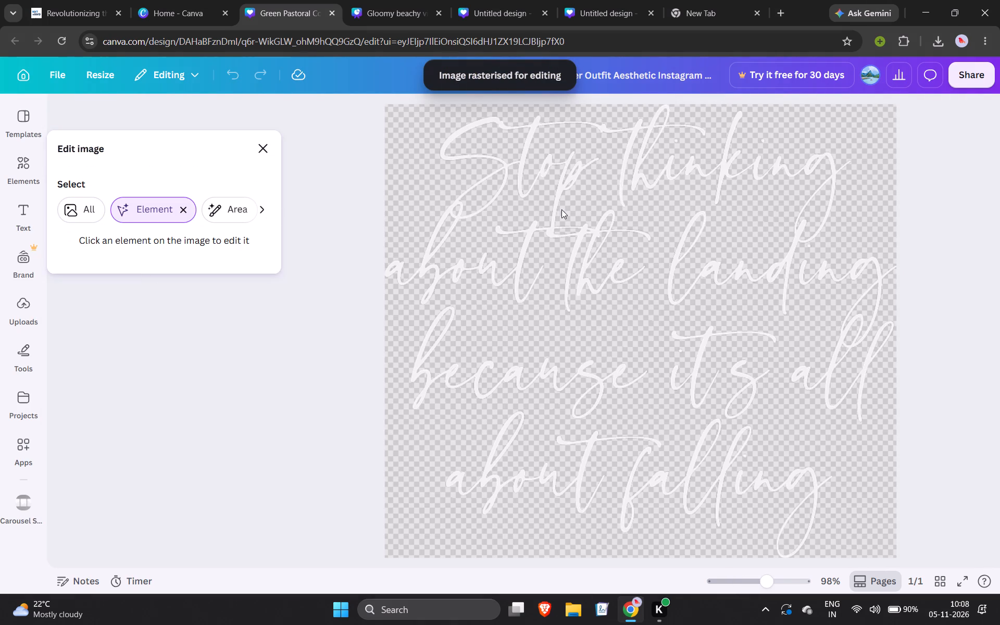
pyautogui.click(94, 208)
# Examine the filters, apps and shadow effects offered for the handwritten quote image, and close the image editing options.
pyautogui.scroll(-2, 282, 381)
pyautogui.scroll(-7, 227, 346)
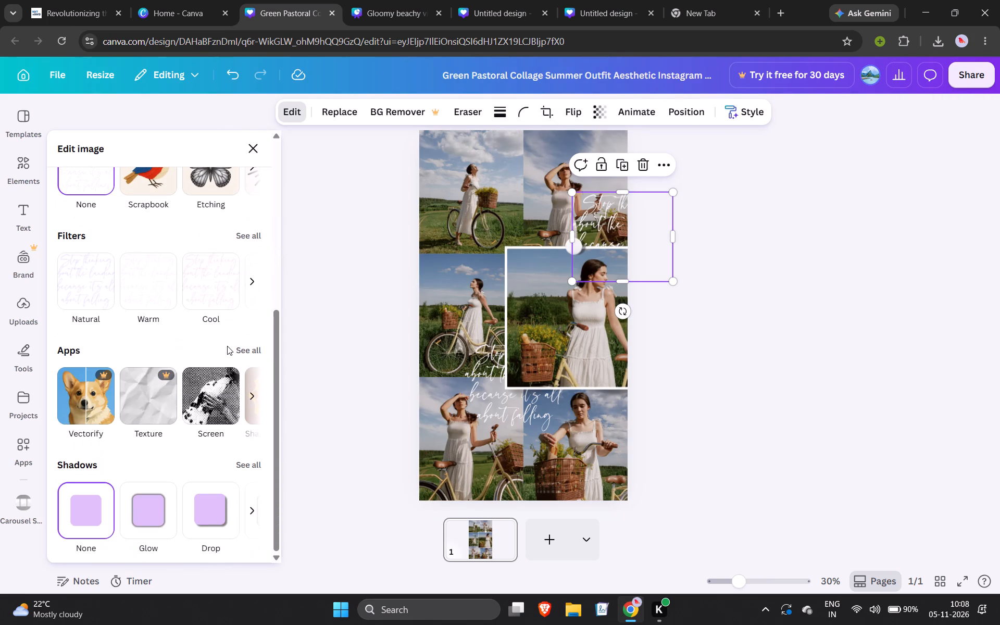
pyautogui.scroll(-1, 227, 346)
pyautogui.scroll(8, 227, 346)
pyautogui.click(257, 148)
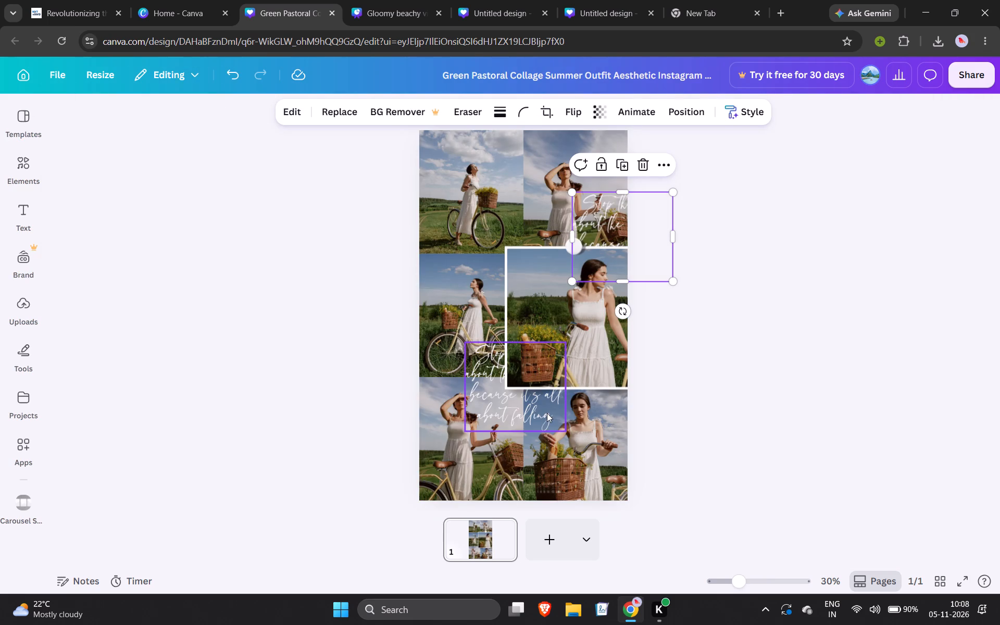
pyautogui.scroll(-3, 547, 413)
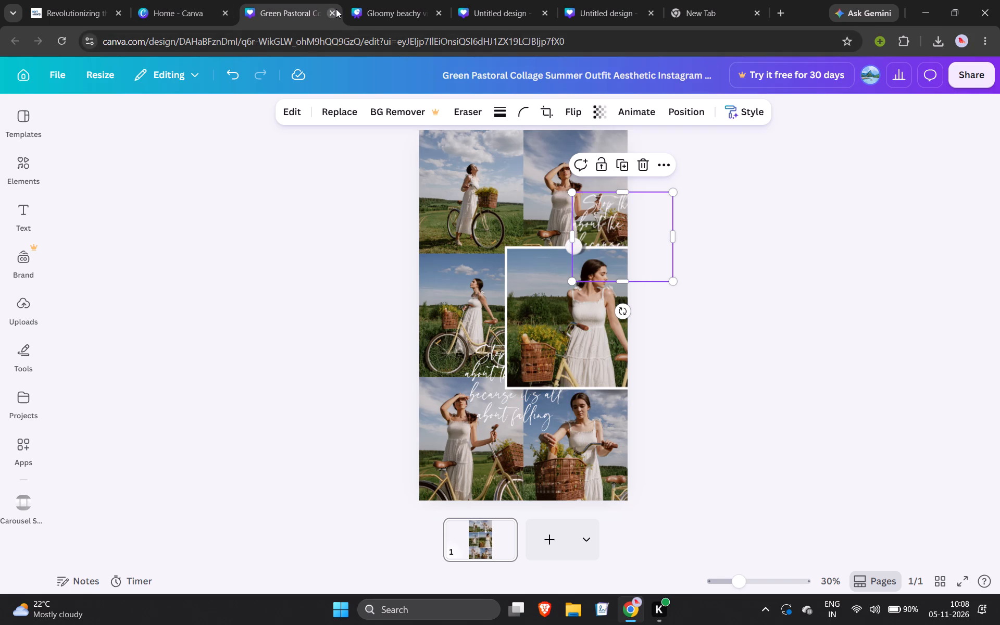
# Close the Green Pastoral Collage design and its template preview on the home page.
pyautogui.click(336, 9)
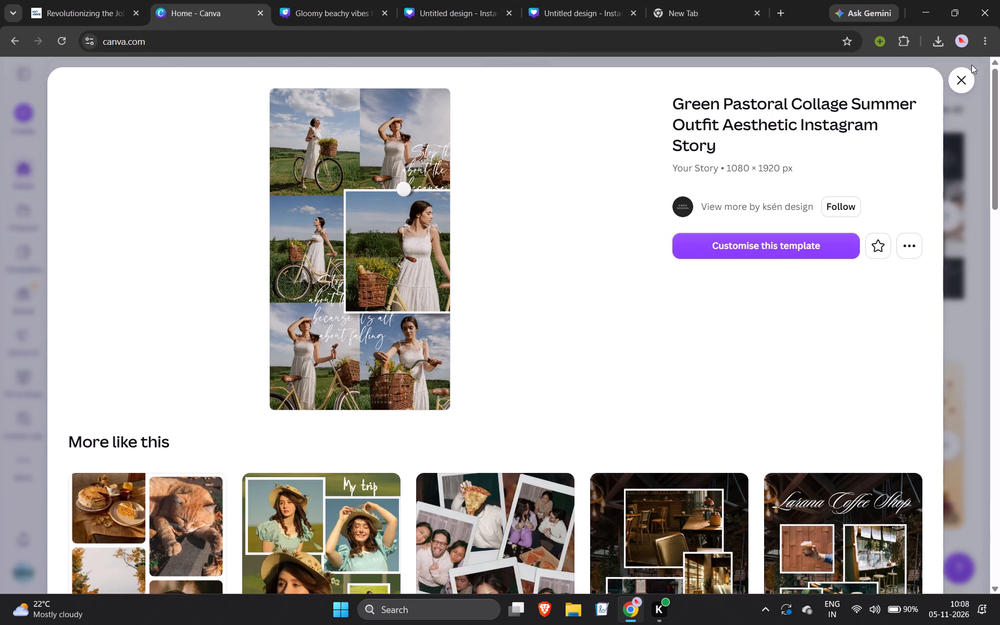
pyautogui.click(967, 68)
# Look through the home page's template suggestions and categories, including a preview of the Yellow Elegant Fashion Collage Carousel Instagram Post.
pyautogui.scroll(-5, 753, 302)
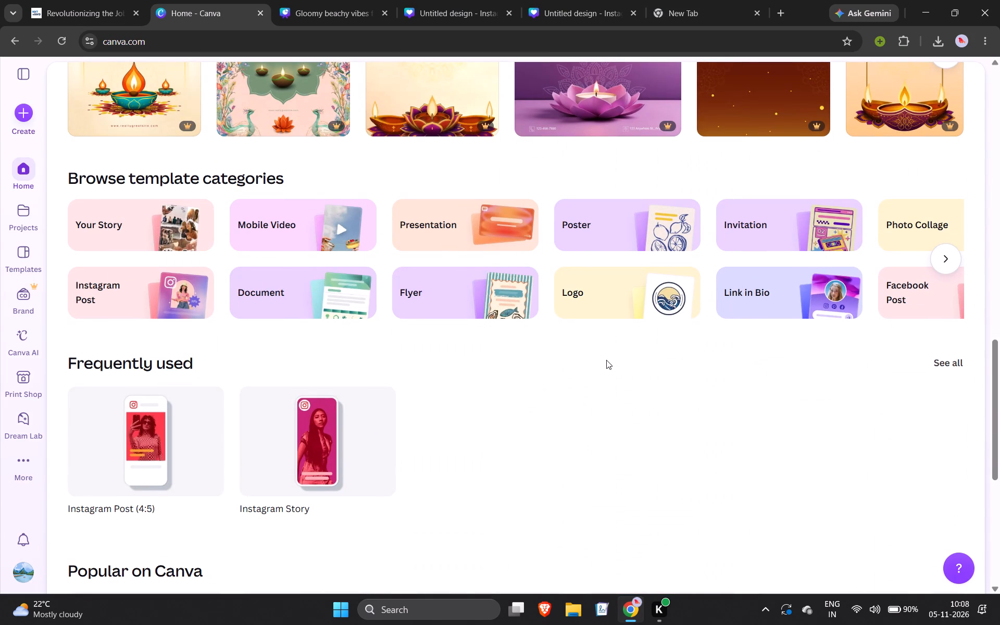
pyautogui.scroll(-9, 606, 360)
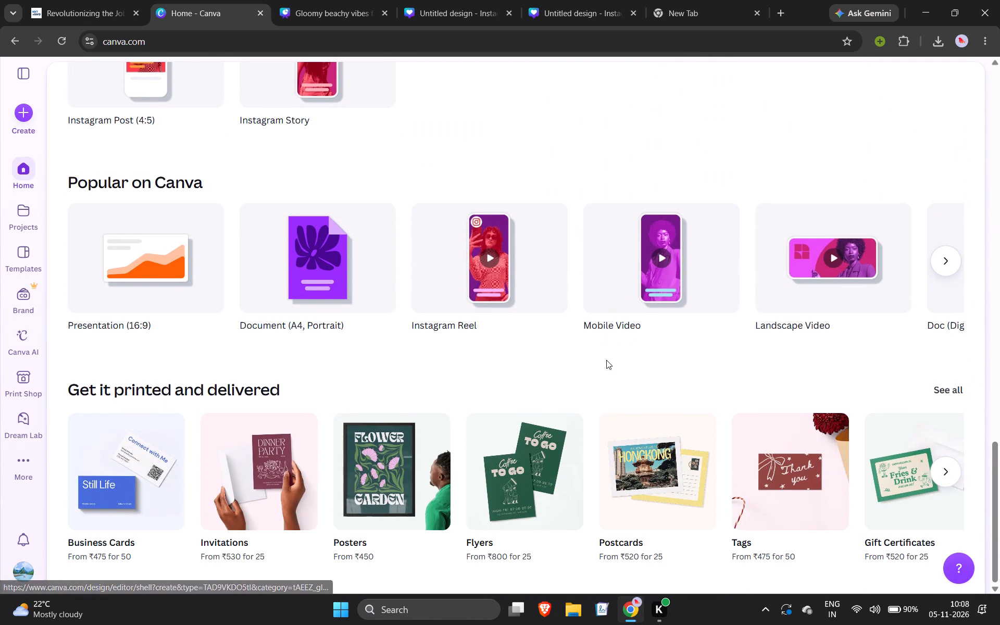
pyautogui.scroll(9, 606, 360)
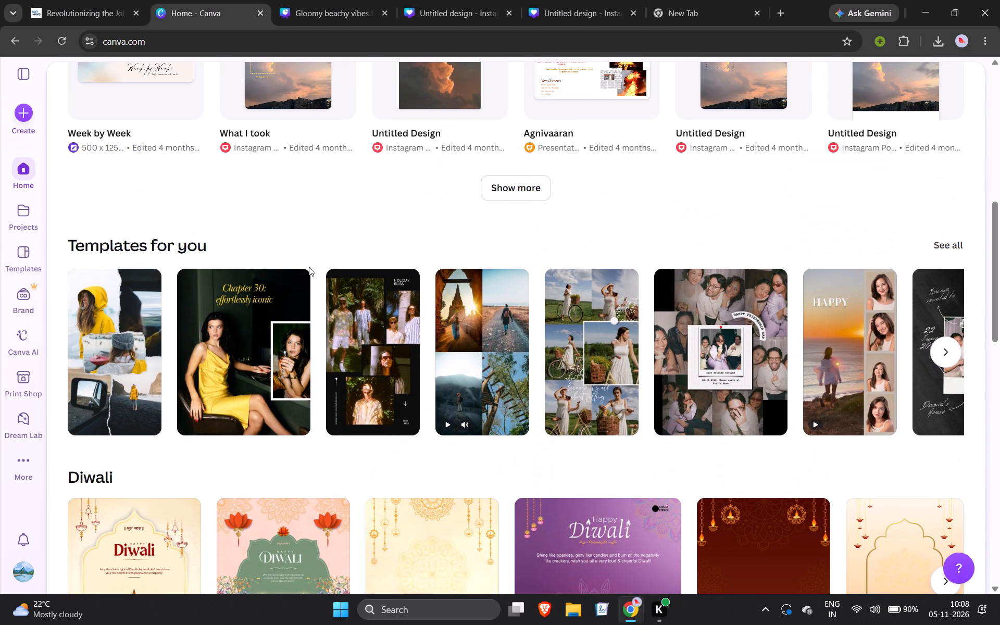
pyautogui.click(251, 362)
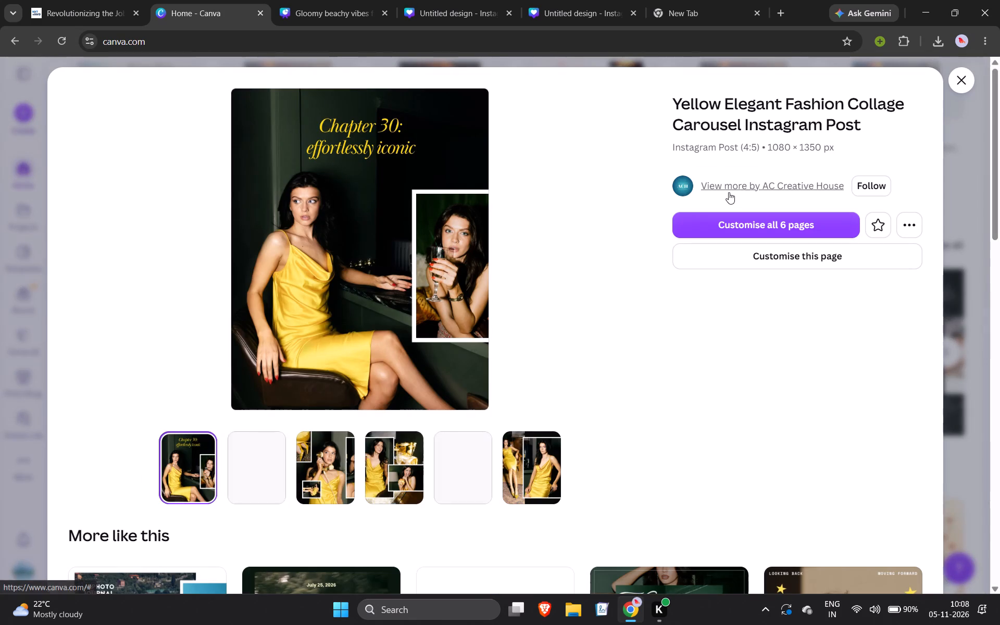
pyautogui.click(958, 81)
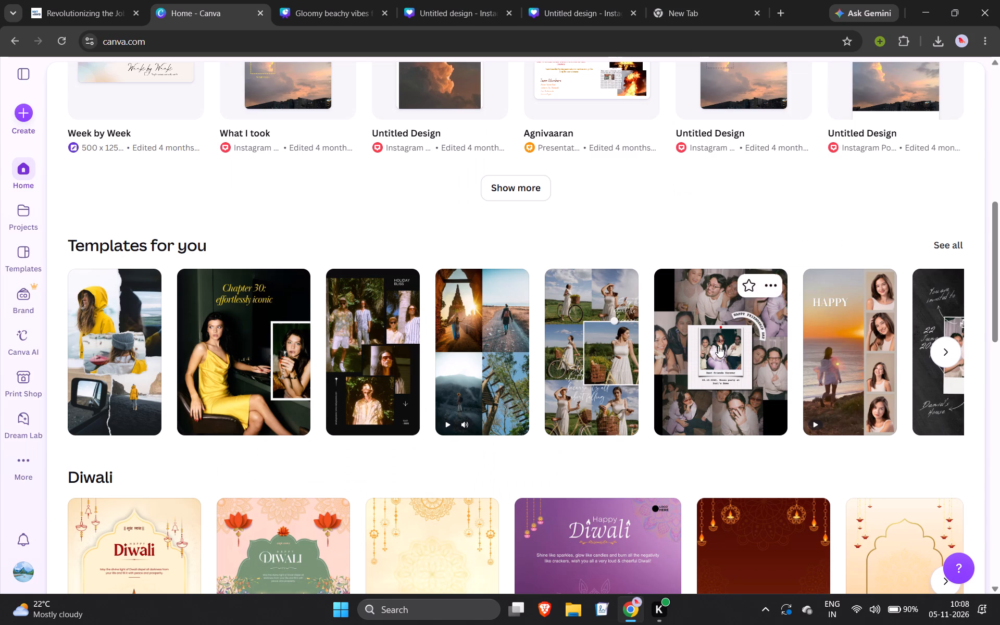
pyautogui.scroll(-8, 718, 346)
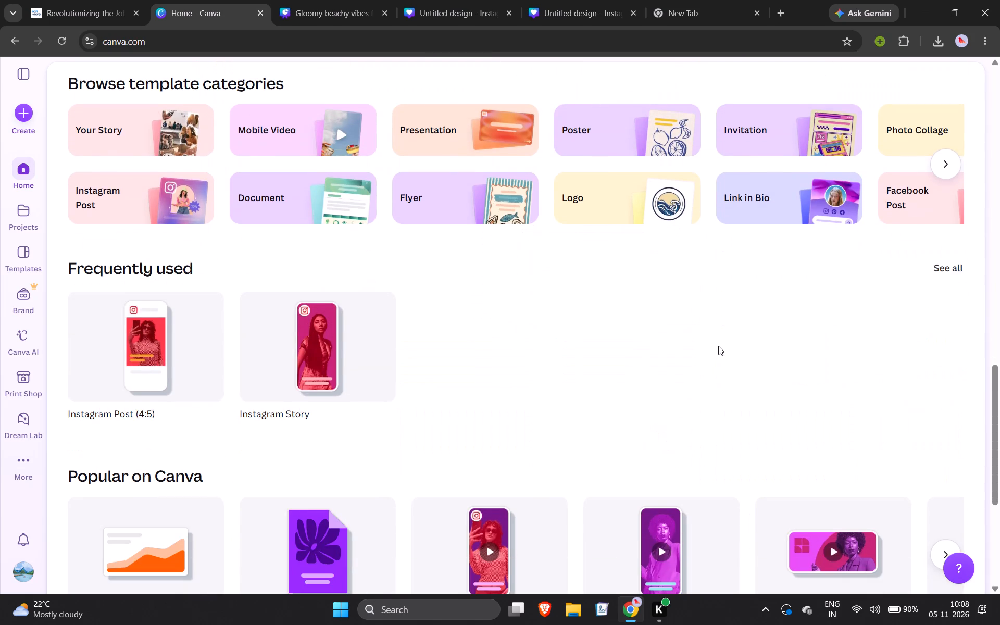
pyautogui.scroll(15, 718, 346)
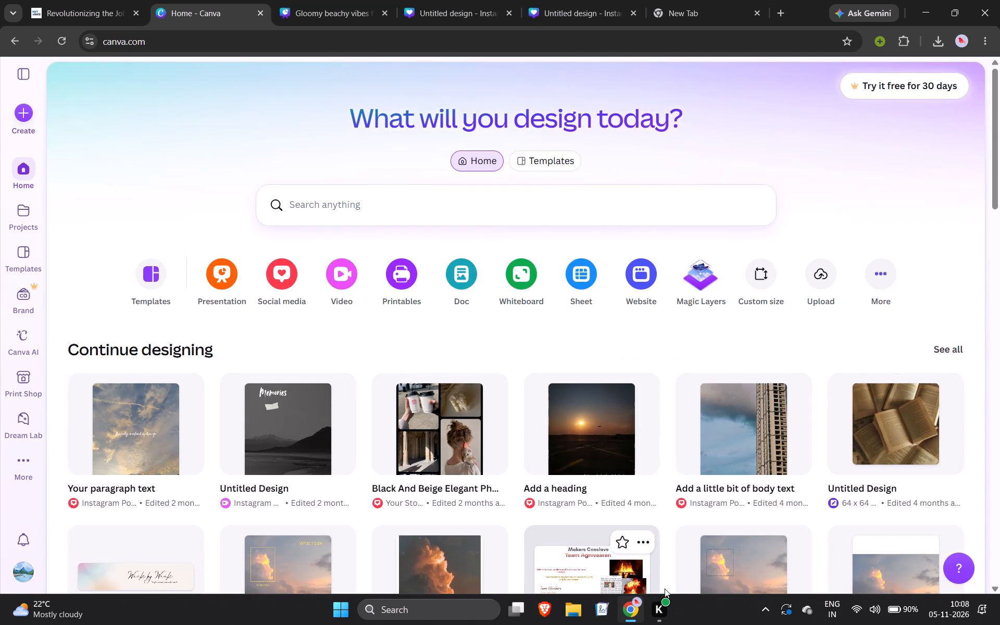
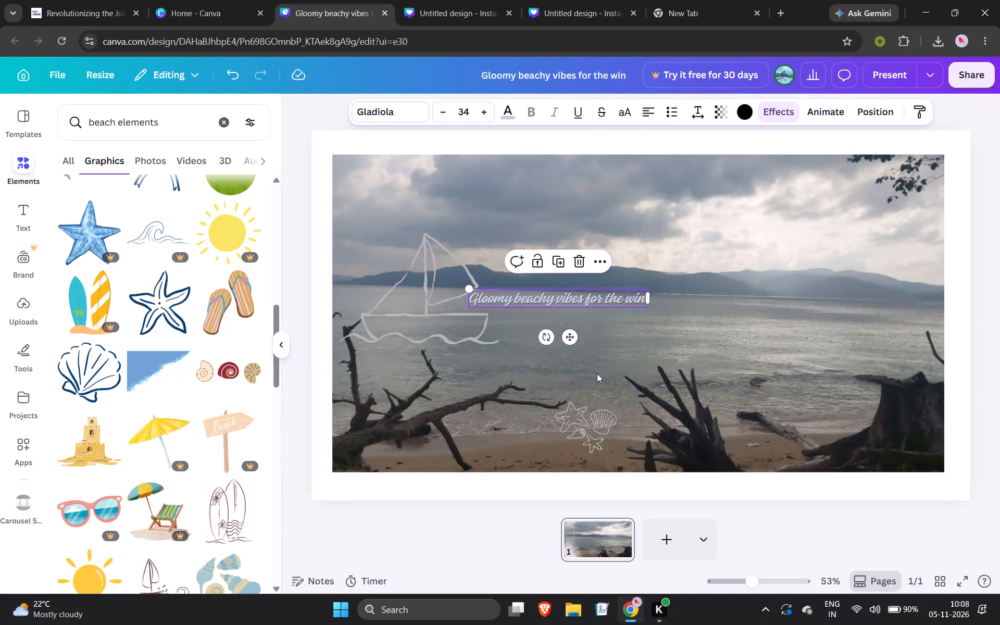
# Delete the "Gloomy beachy vibes for the win" caption, the sailboat outline and the seashell and starfish graphic from the beach photo.
pyautogui.click(580, 255)
pyautogui.click(442, 304)
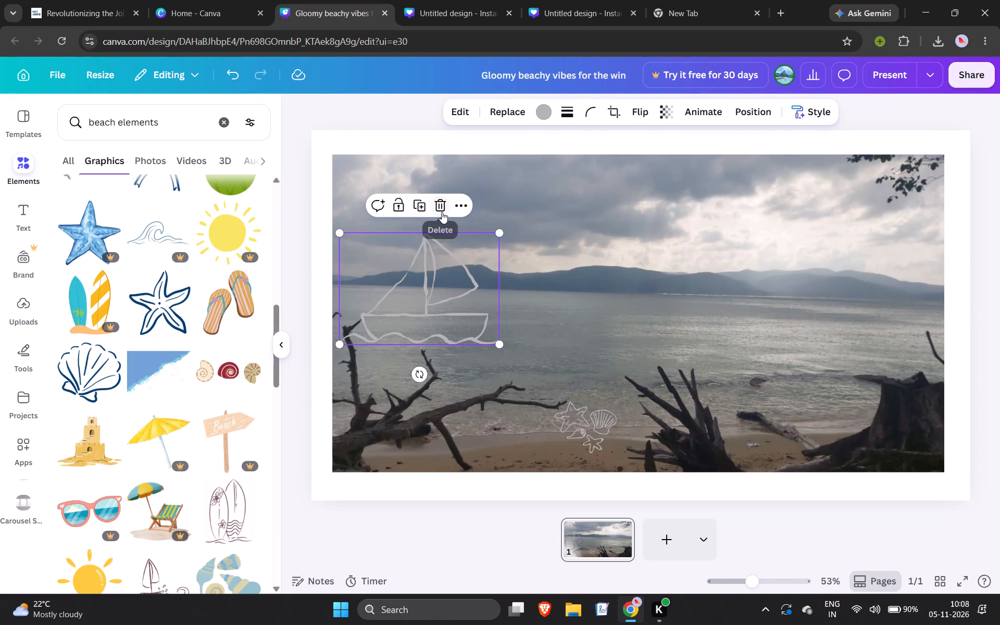
pyautogui.click(442, 212)
pyautogui.click(568, 408)
pyautogui.click(608, 373)
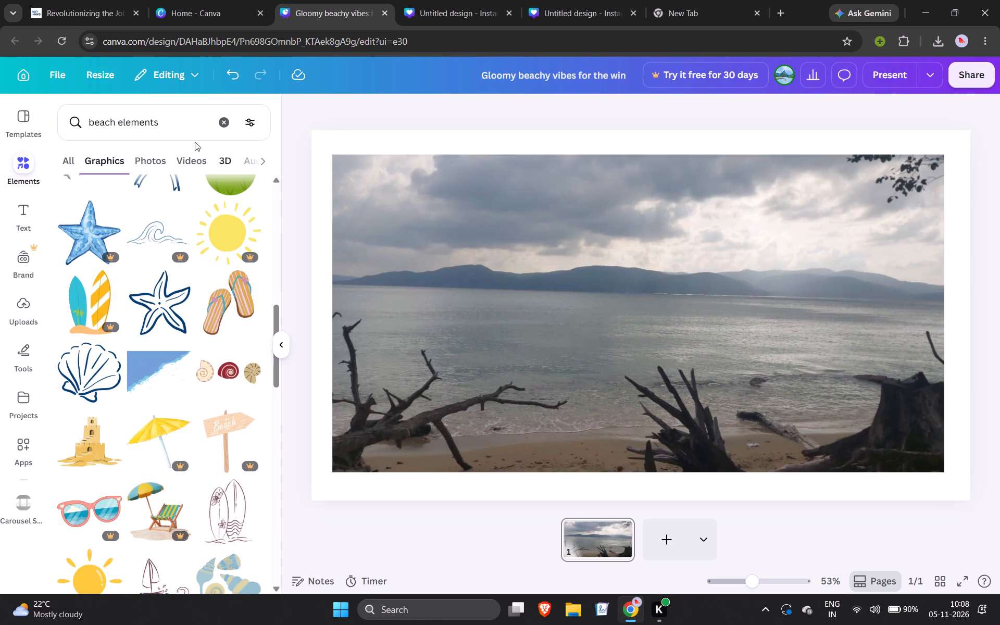
# Clear the "beach elements" query from the elements search.
pyautogui.click(173, 127)
pyautogui.press('BackSpace')
pyautogui.press('BackSpace')
pyautogui.press('BackSpace')
pyautogui.press('BackSpace')
pyautogui.press('BackSpace')
pyautogui.press('BackSpace')
pyautogui.press('BackSpace')
pyautogui.press('BackSpace')
pyautogui.press('BackSpace')
pyautogui.press('BackSpace')
pyautogui.press('BackSpace')
pyautogui.press('BackSpace')
pyautogui.press('BackSpace')
pyautogui.press('BackSpace')
pyautogui.press('BackSpace')
pyautogui.press('BackSpace')
pyautogui.press('BackSpace')
pyautogui.press('BackSpace')
pyautogui.press('BackSpace')
pyautogui.press('BackSpace')
pyautogui.press('BackSpace')
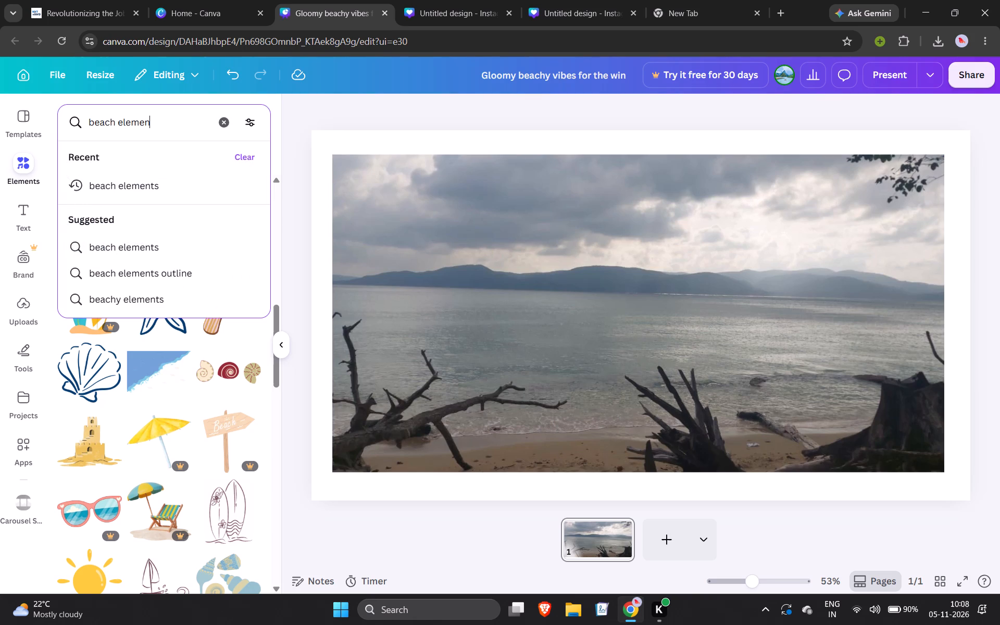
pyautogui.press('BackSpace')
pyautogui.press('BackSpace')
pyautogui.press('BackSpace')
pyautogui.press('BackSpace')
pyautogui.press('BackSpace')
pyautogui.press('BackSpace')
pyautogui.press('BackSpace')
pyautogui.press('BackSpace')
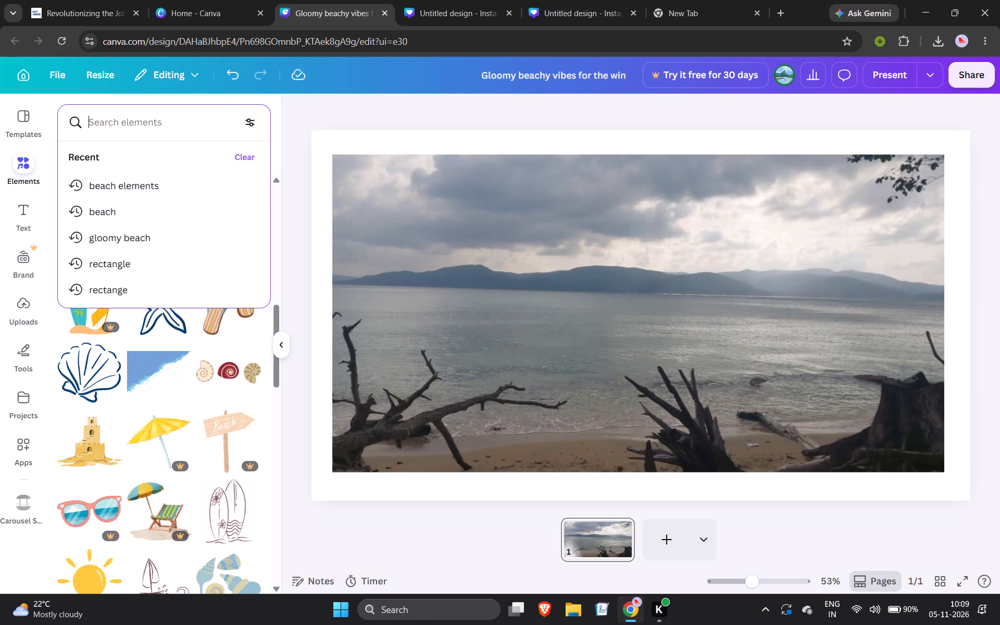
pyautogui.click(287, 116)
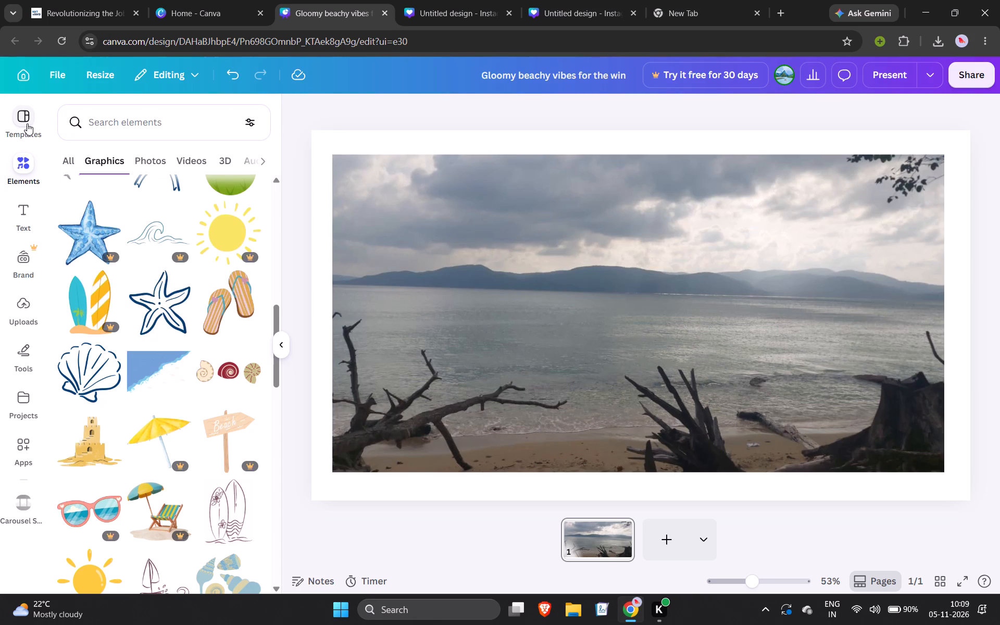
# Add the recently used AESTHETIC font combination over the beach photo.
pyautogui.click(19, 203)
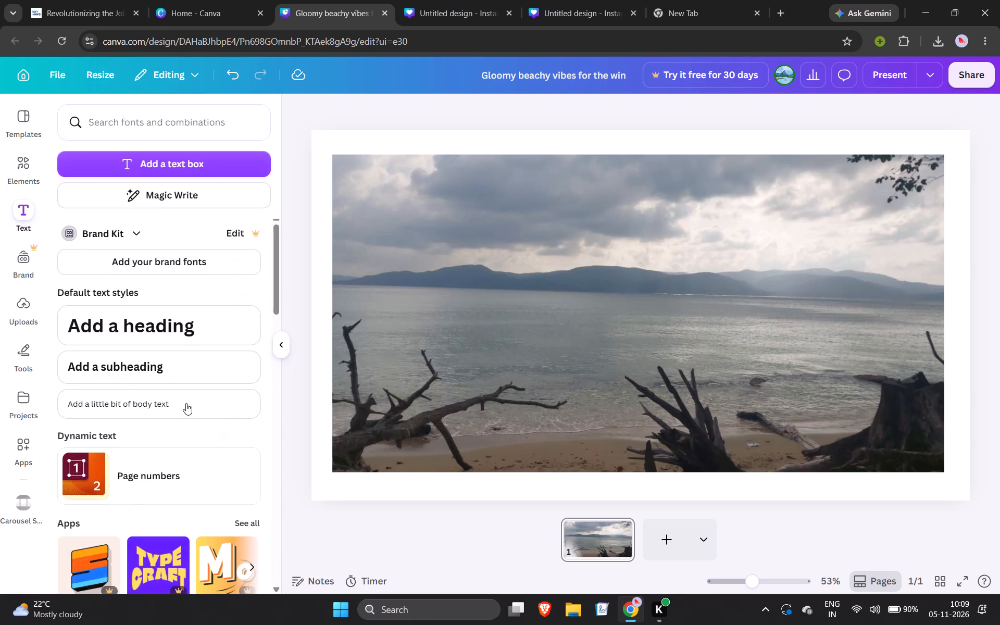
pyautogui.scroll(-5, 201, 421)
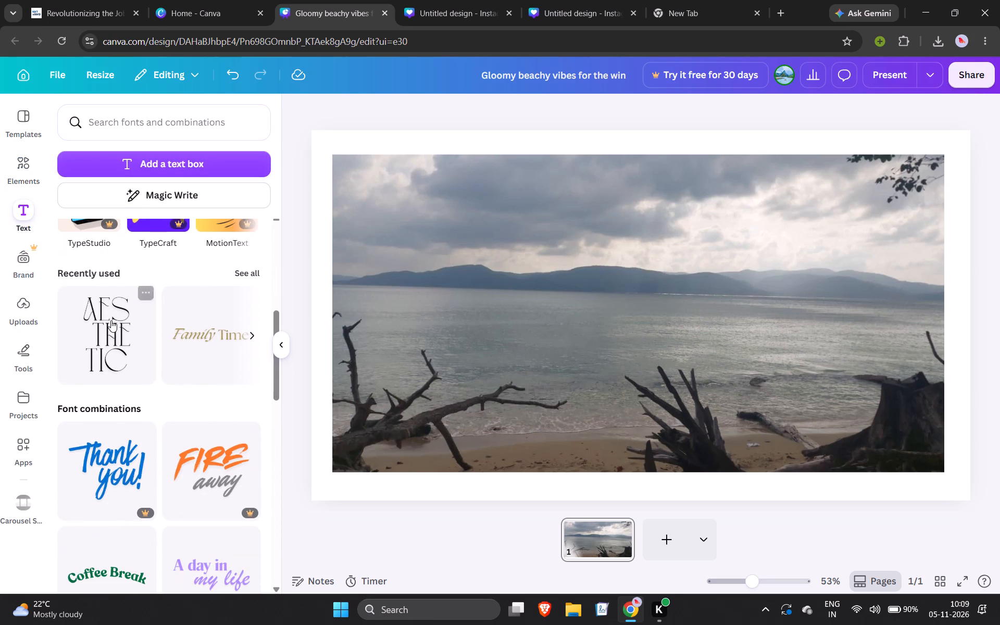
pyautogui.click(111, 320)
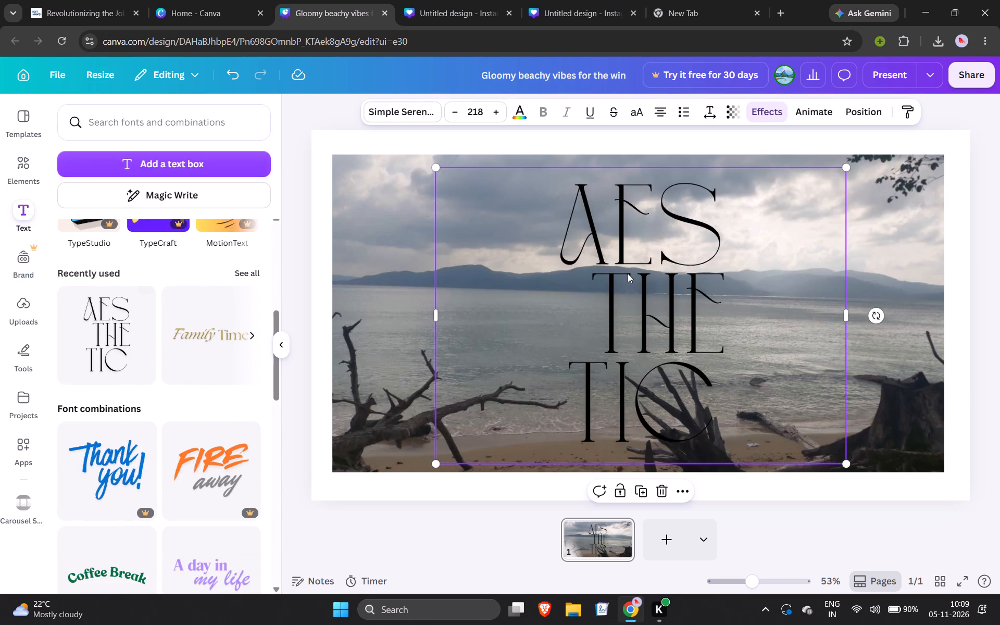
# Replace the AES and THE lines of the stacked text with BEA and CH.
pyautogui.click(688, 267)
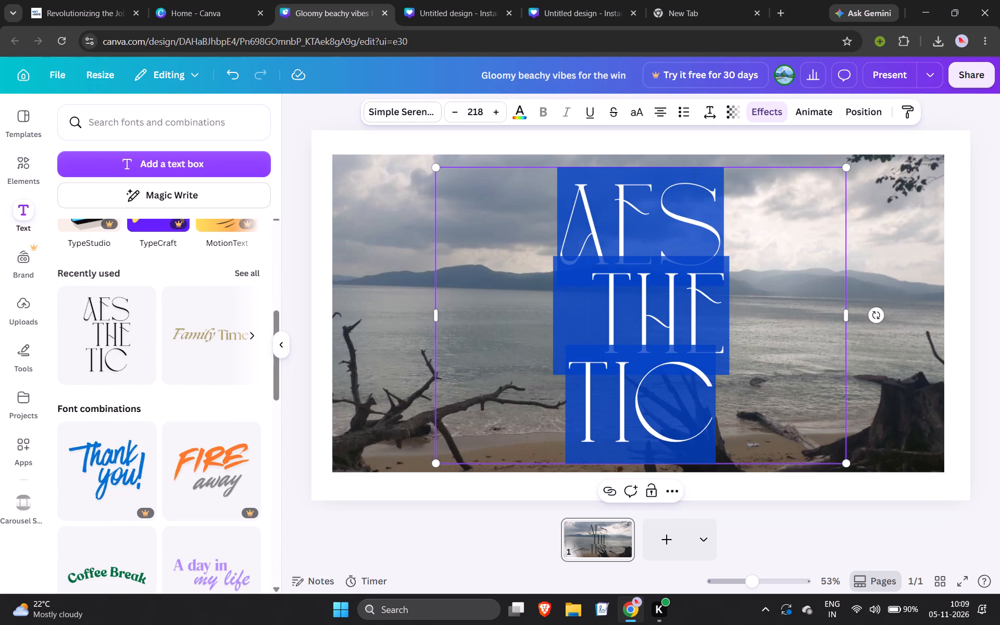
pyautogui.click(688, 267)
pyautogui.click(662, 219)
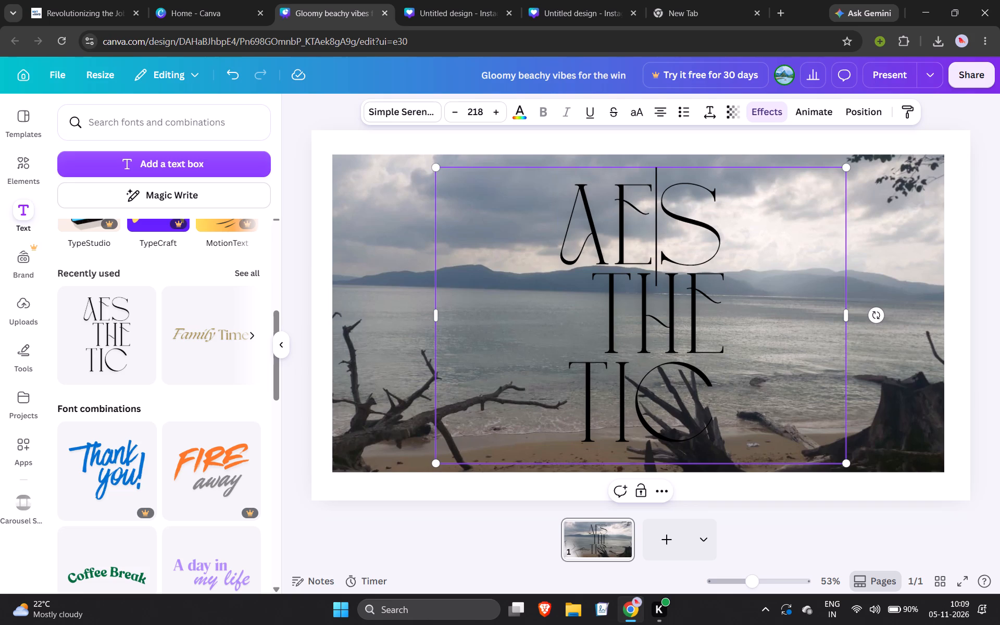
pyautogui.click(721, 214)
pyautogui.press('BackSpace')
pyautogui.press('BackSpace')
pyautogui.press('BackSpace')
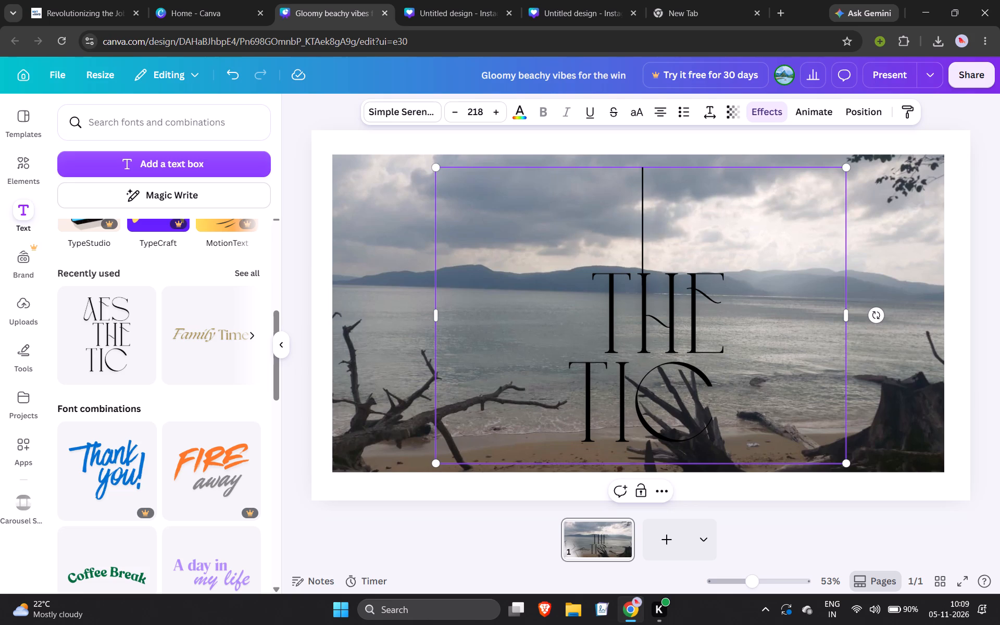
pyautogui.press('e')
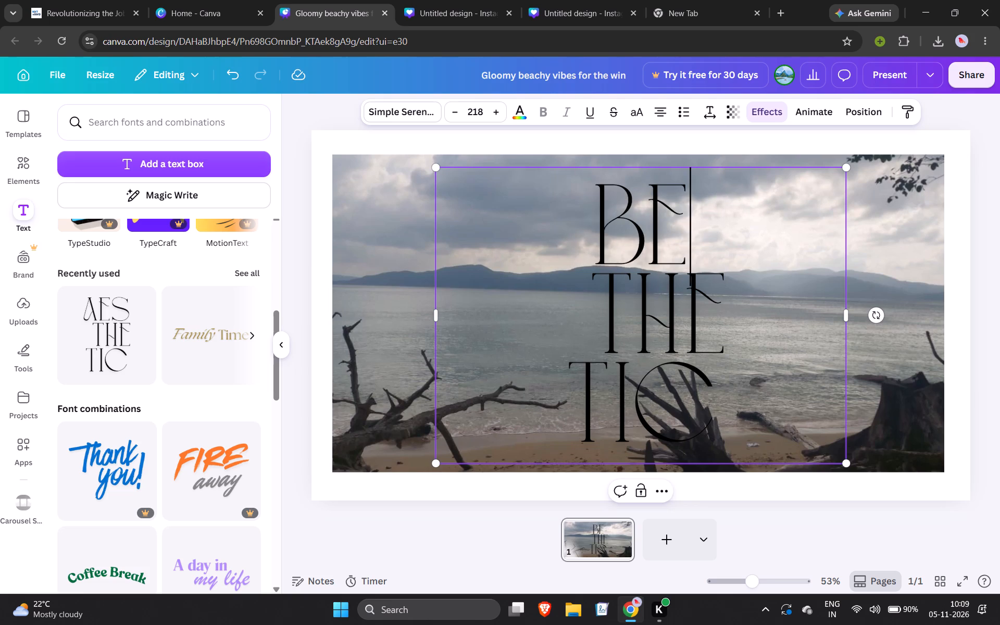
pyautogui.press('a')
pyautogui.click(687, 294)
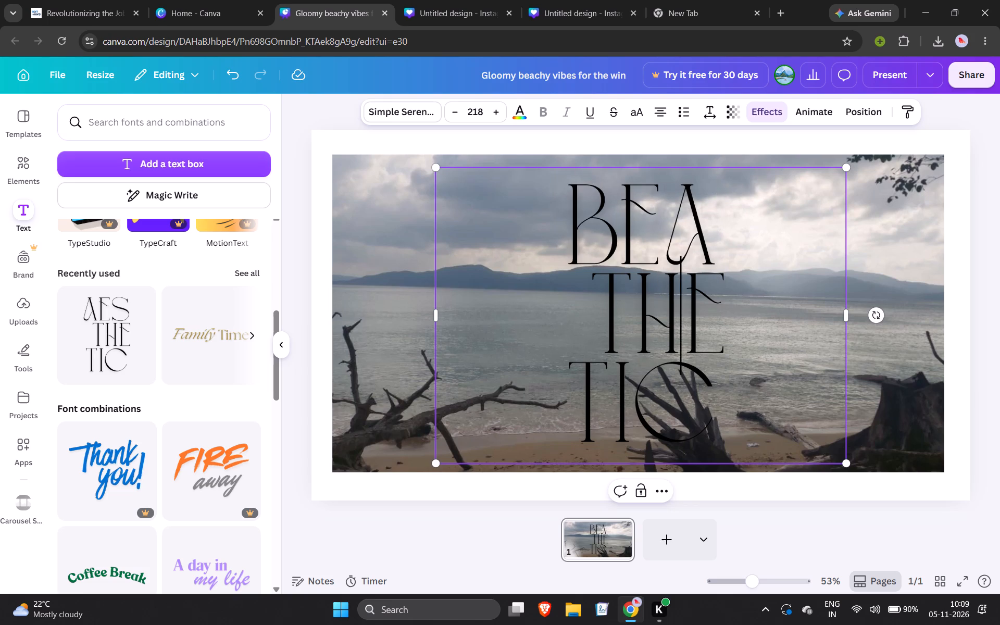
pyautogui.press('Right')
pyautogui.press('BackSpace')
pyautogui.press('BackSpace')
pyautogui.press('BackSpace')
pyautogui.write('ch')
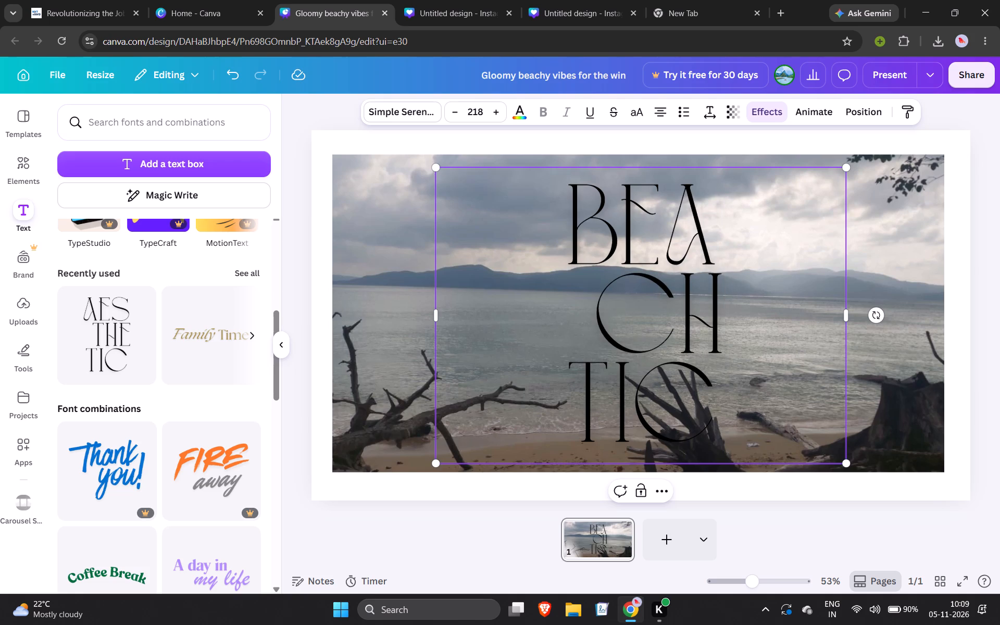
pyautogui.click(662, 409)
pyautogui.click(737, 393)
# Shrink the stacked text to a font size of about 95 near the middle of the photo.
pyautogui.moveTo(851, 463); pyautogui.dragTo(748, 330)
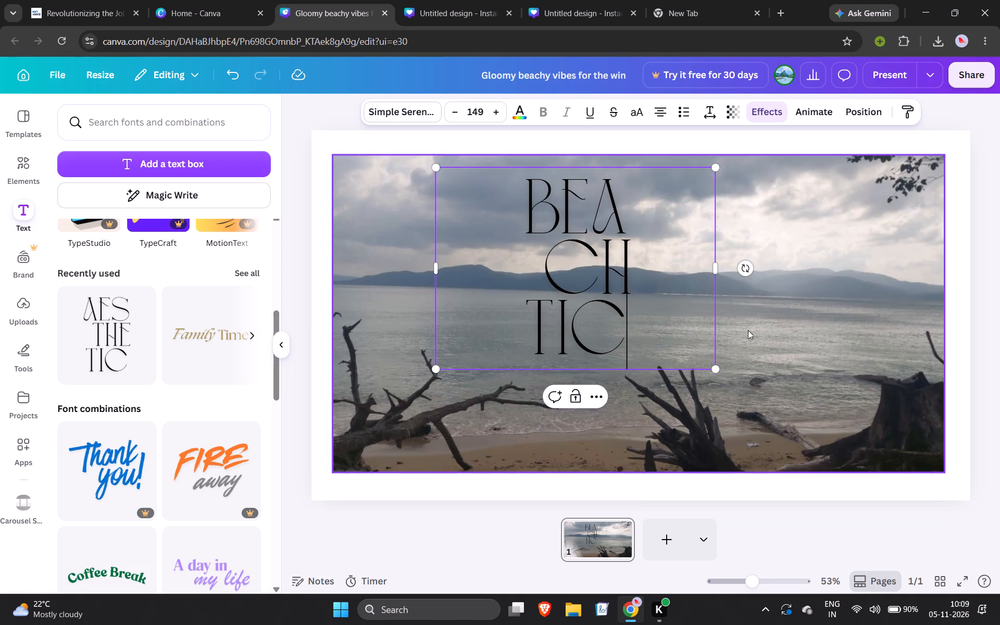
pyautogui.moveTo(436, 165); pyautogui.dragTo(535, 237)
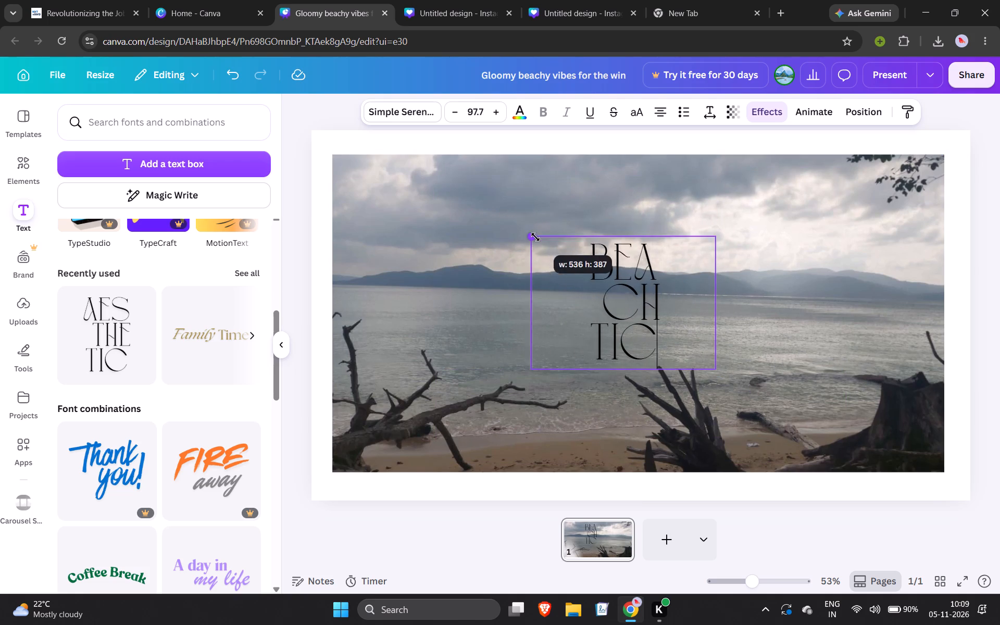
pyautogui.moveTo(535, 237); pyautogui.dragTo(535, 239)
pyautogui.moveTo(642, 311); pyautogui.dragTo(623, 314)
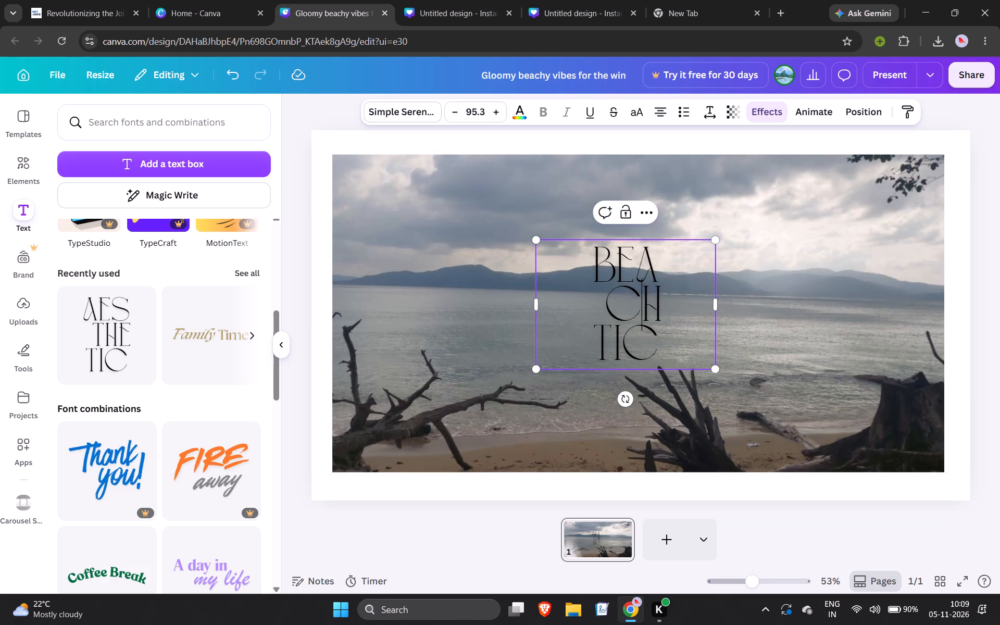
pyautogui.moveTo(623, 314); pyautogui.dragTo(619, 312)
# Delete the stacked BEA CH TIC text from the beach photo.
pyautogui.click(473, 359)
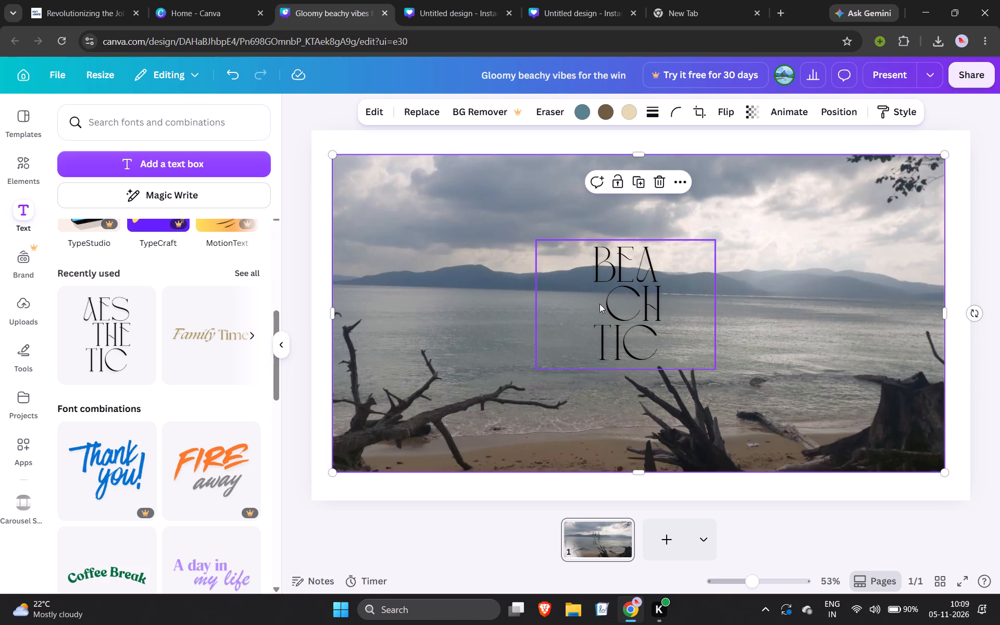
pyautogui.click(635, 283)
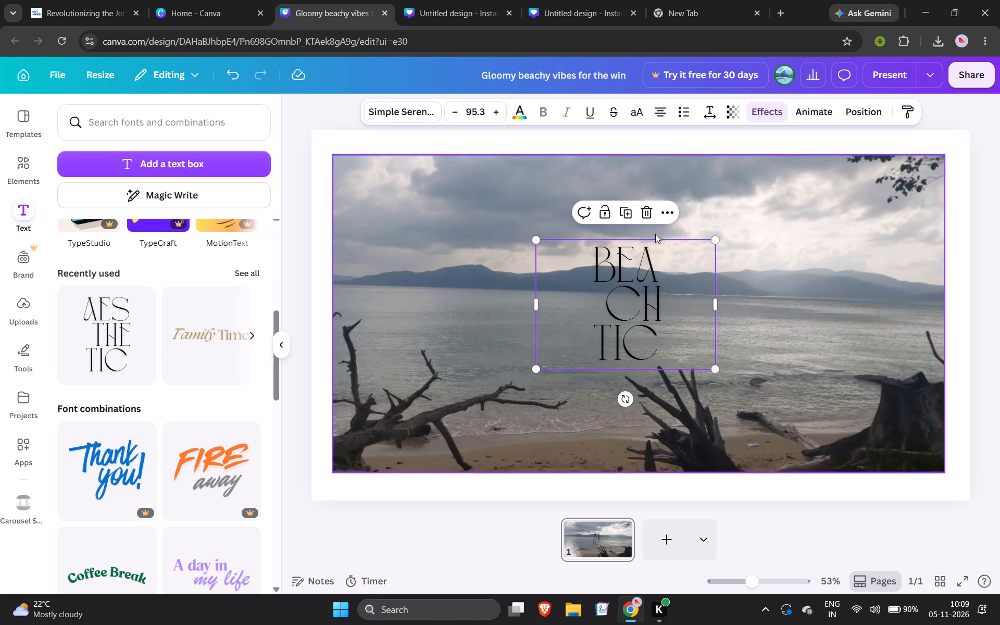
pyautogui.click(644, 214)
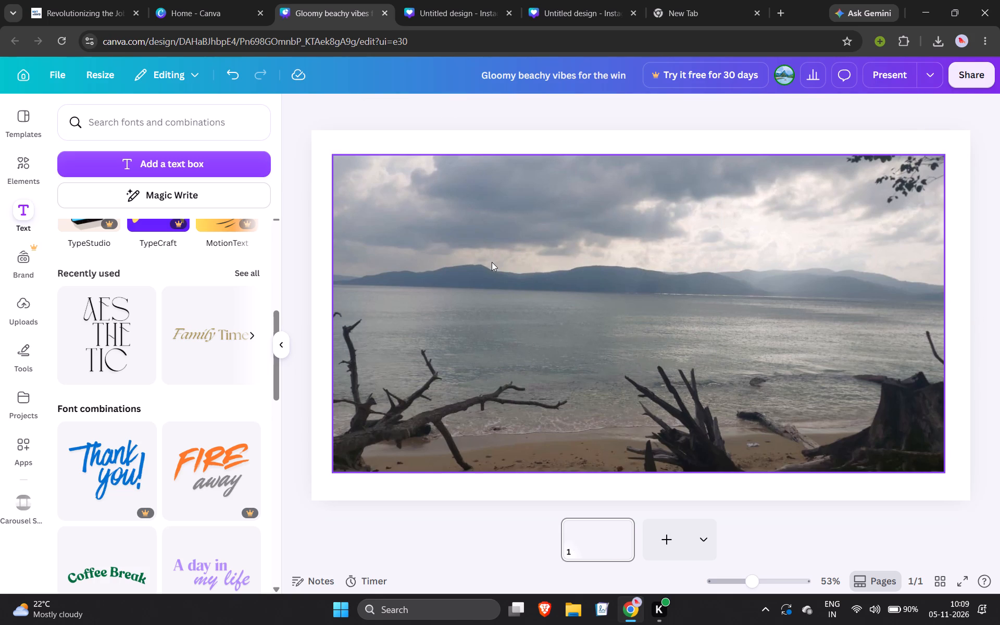
# Scale the beach photo down by its corners, leaving a wider white border on all sides of the page.
pyautogui.click(334, 157)
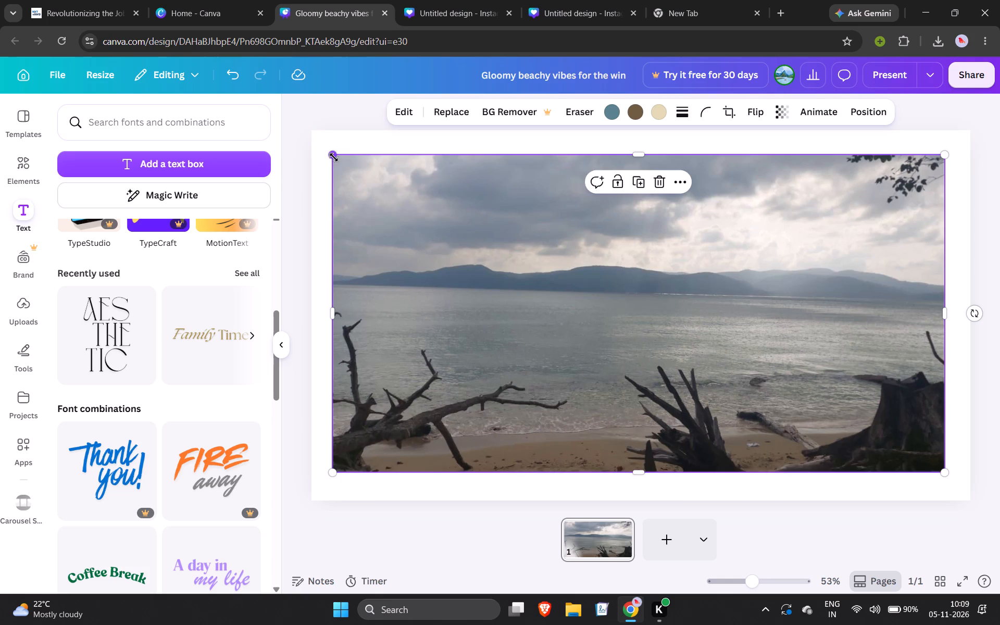
pyautogui.moveTo(334, 157); pyautogui.dragTo(321, 131)
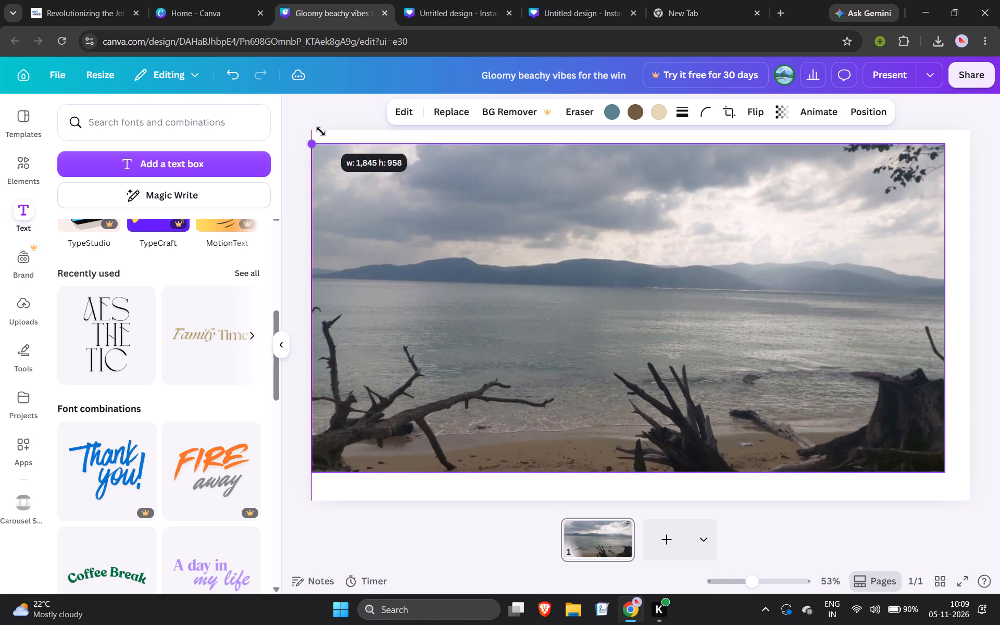
pyautogui.moveTo(321, 131); pyautogui.dragTo(321, 132)
pyautogui.moveTo(947, 472); pyautogui.dragTo(955, 478)
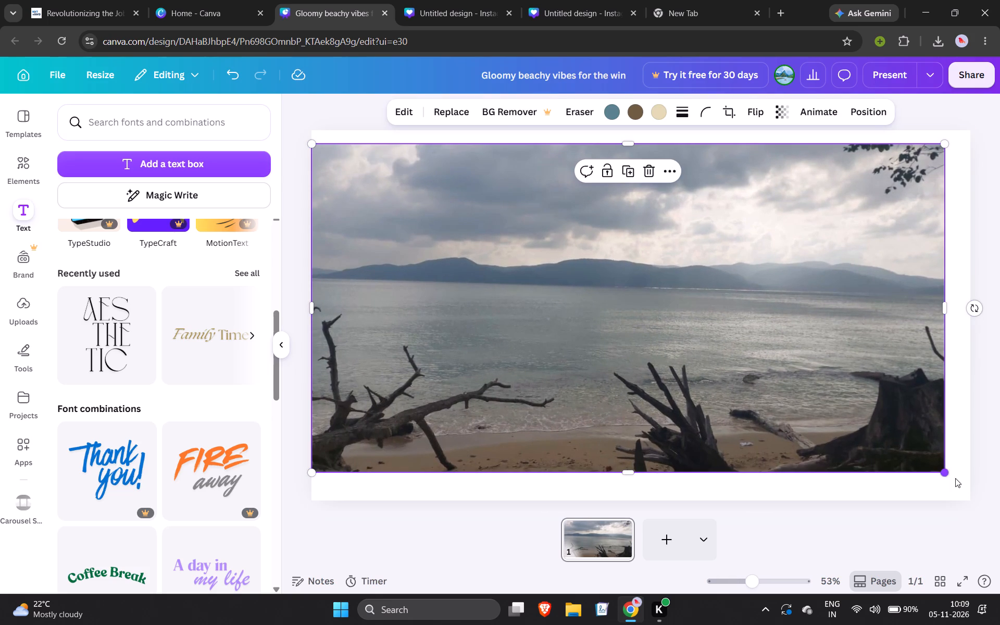
pyautogui.moveTo(955, 478); pyautogui.dragTo(922, 478)
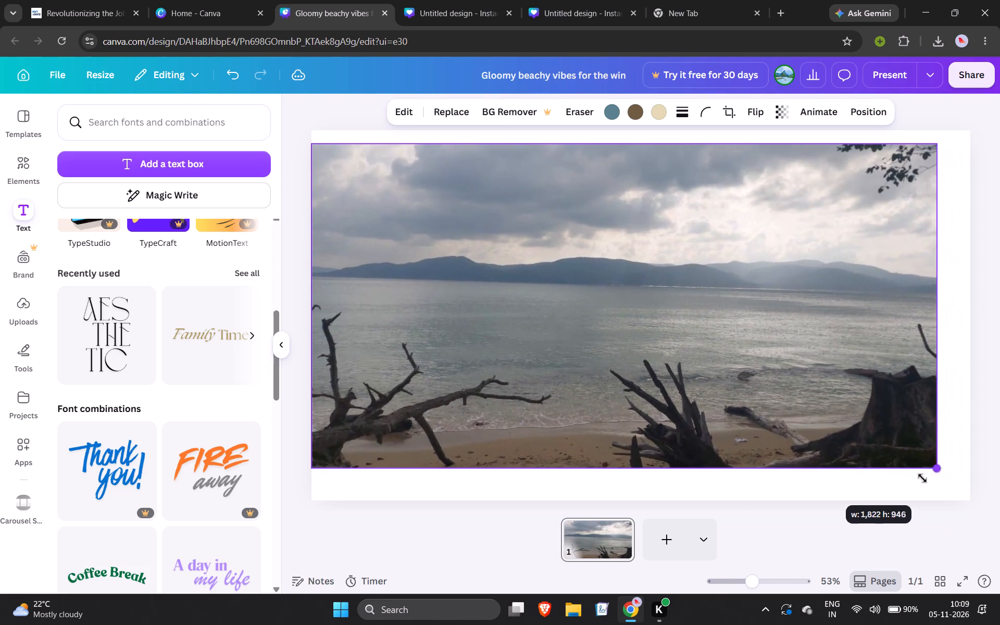
pyautogui.moveTo(922, 478); pyautogui.dragTo(908, 471)
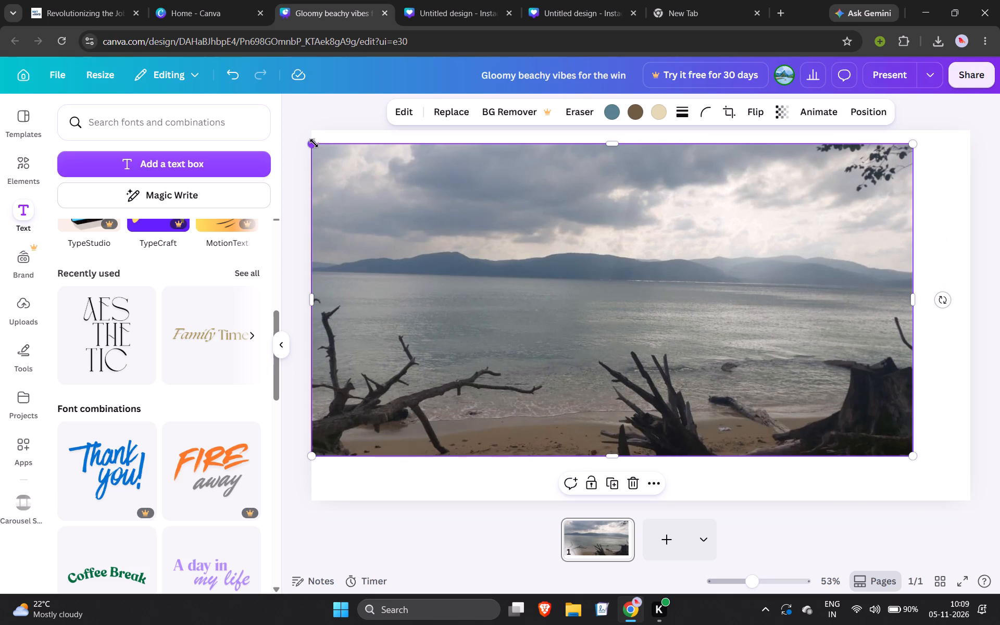
pyautogui.moveTo(314, 143); pyautogui.dragTo(361, 172)
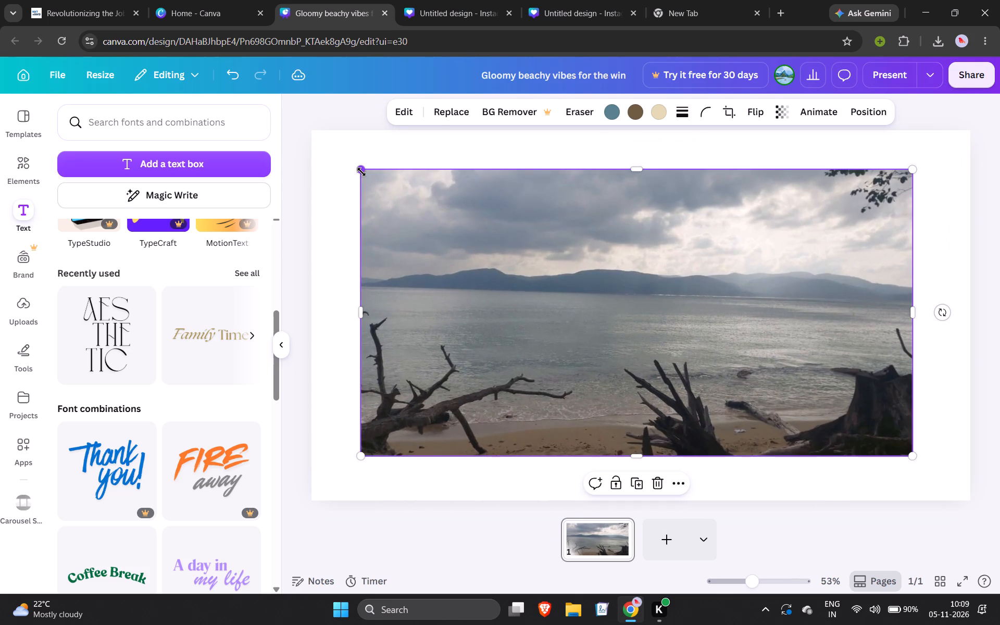
pyautogui.scroll(15, 93, 315)
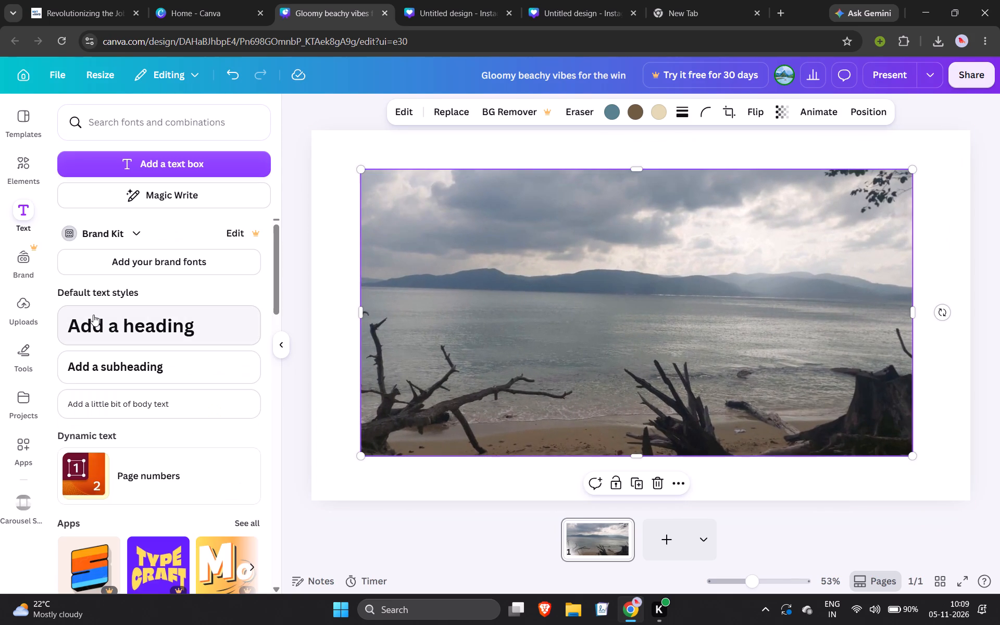